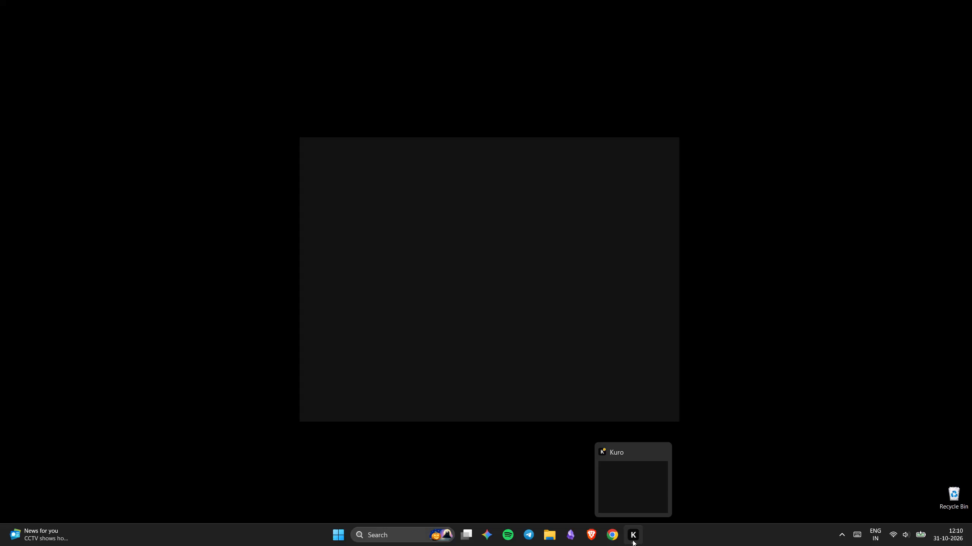
# Launch Adobe Audition 2024 from the list of installed apps.
pyautogui.click(341, 532)
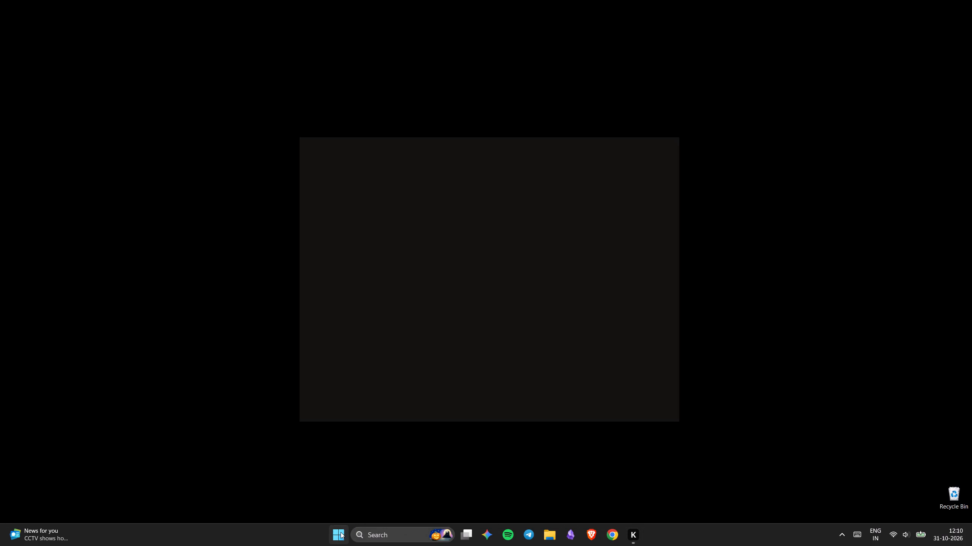
pyautogui.scroll(-2, 459, 287)
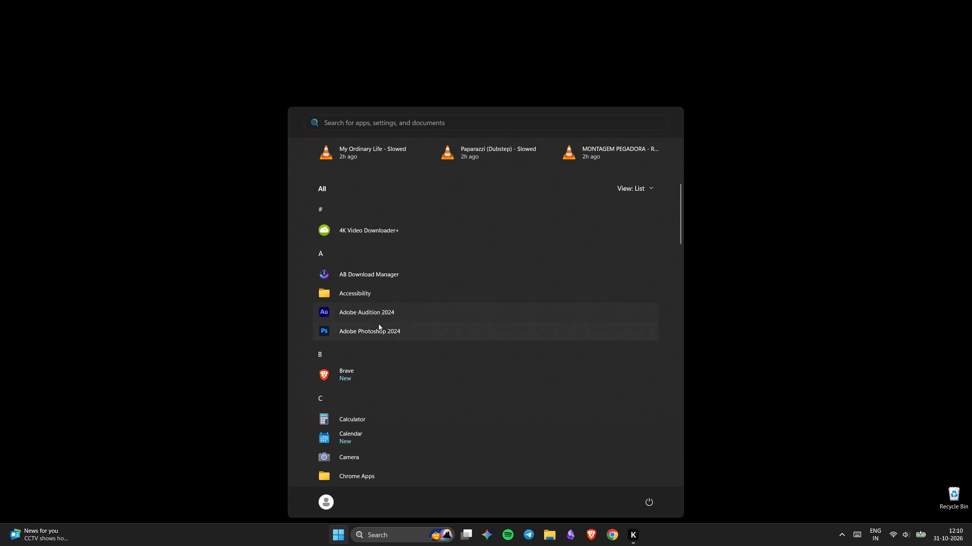
pyautogui.click(382, 312)
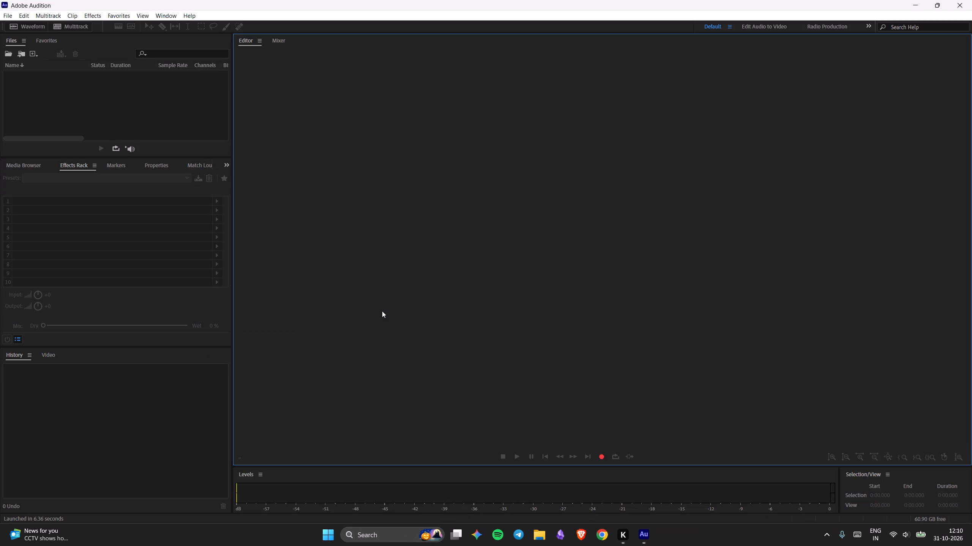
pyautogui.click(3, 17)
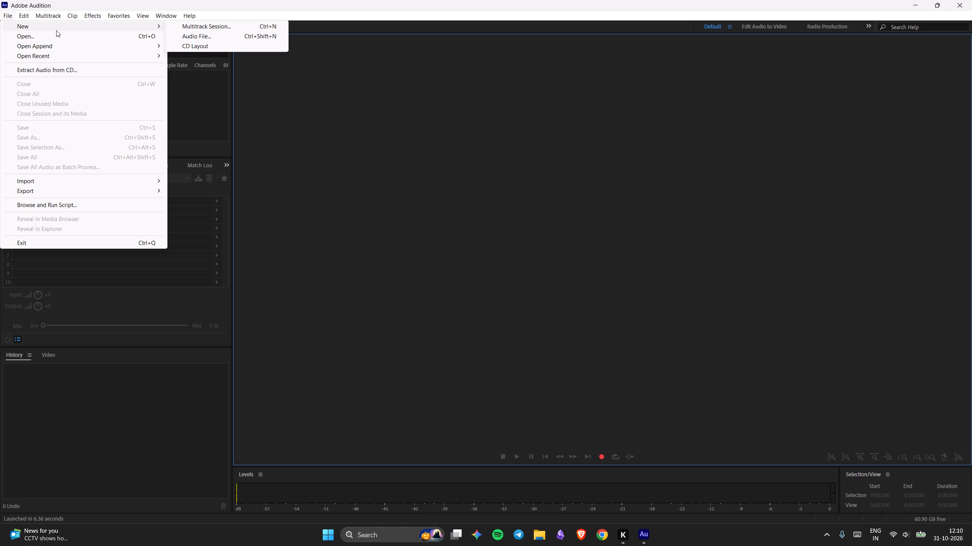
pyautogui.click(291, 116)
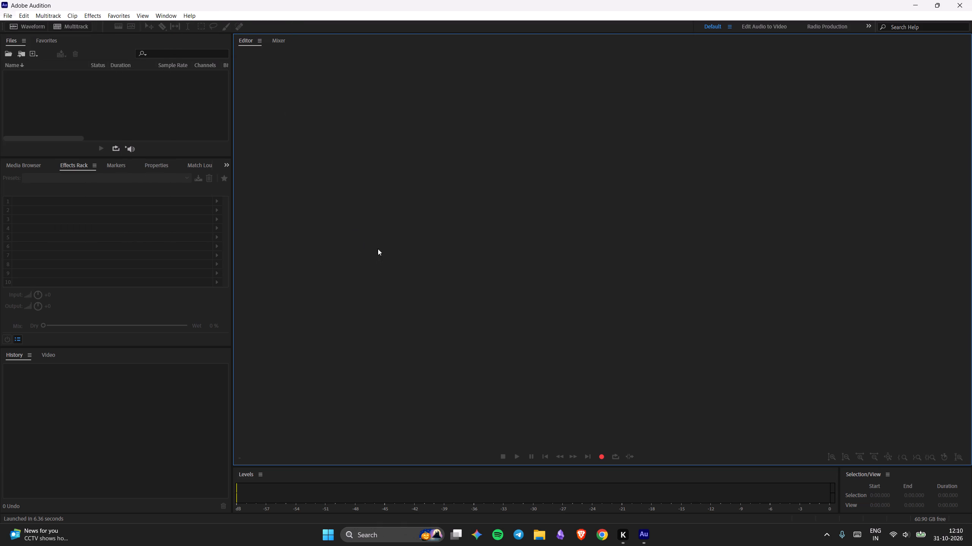
# Switch to File Explorer by opening a new window for browsing files.
pyautogui.click(543, 535)
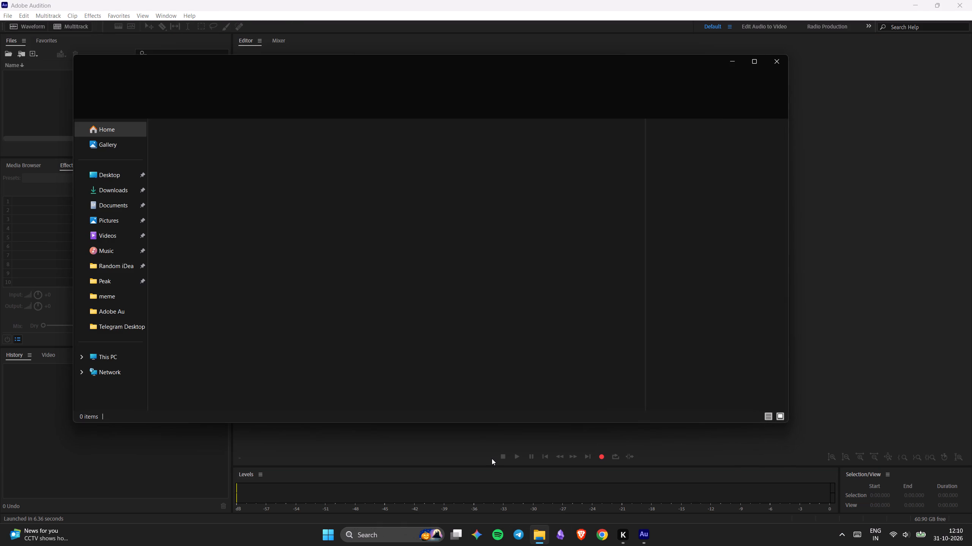
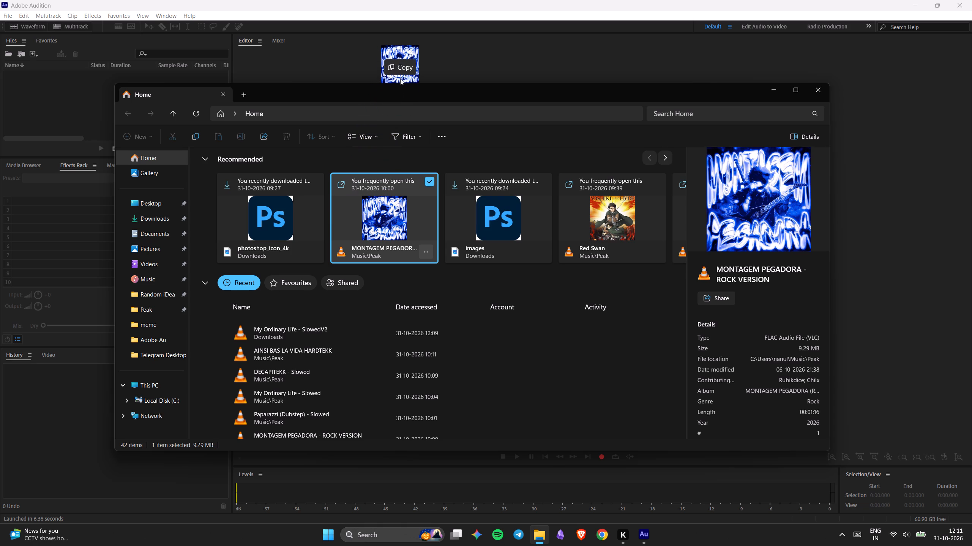
# Bring the MONTAGEM PEGADORA - ROCK VERSION audio file from File Explorer into Adobe Audition's editor.
pyautogui.moveTo(400, 78); pyautogui.dragTo(400, 75)
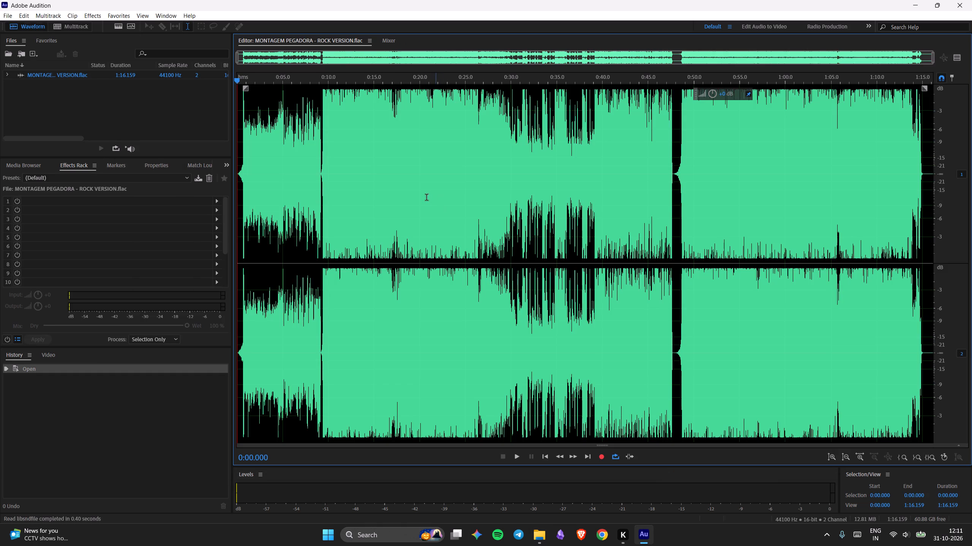
# Play the MONTAGEM PEGADORA - ROCK VERSION track from its beginning.
pyautogui.scroll(-2, 439, 269)
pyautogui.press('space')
# Adjust the Windows system volume while the track keeps playing.
pyautogui.click(912, 538)
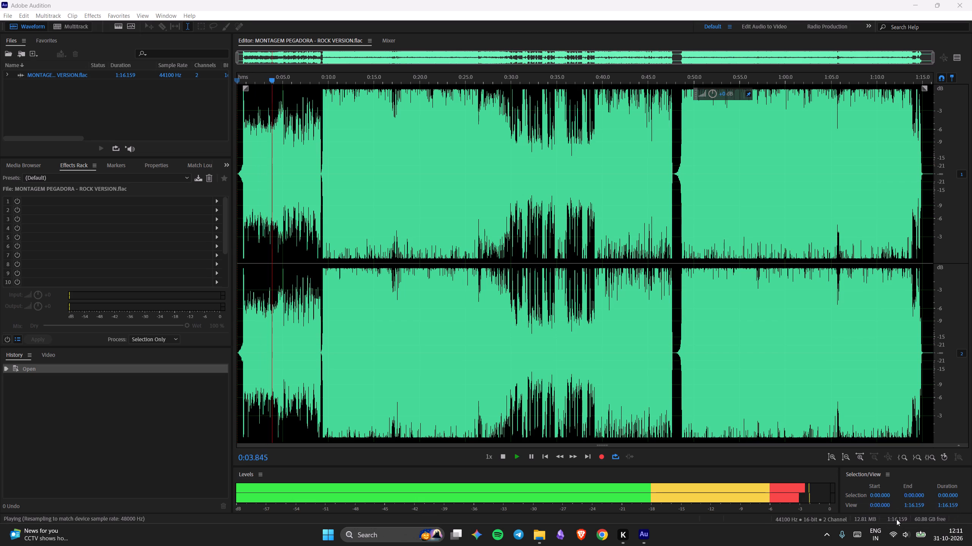
pyautogui.click(905, 540)
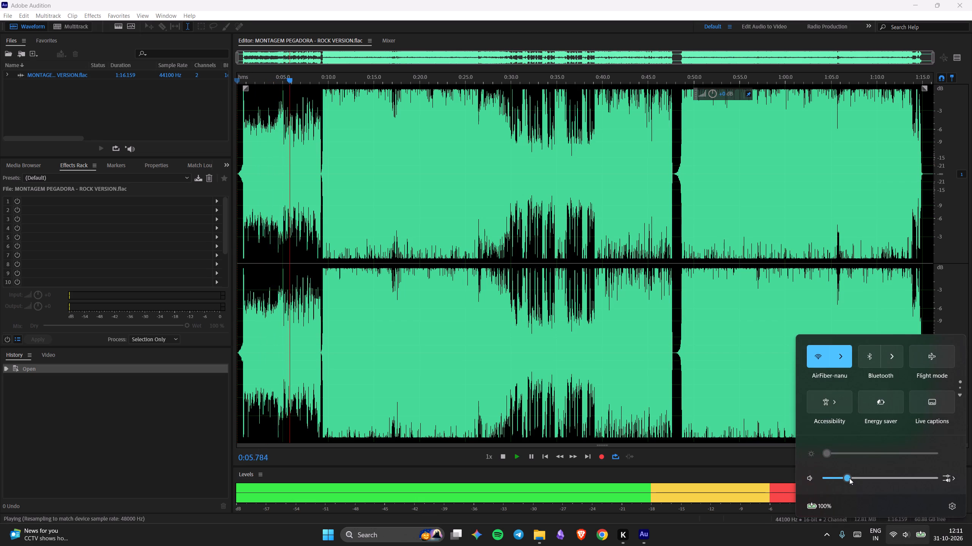
pyautogui.click(849, 477)
pyautogui.click(903, 536)
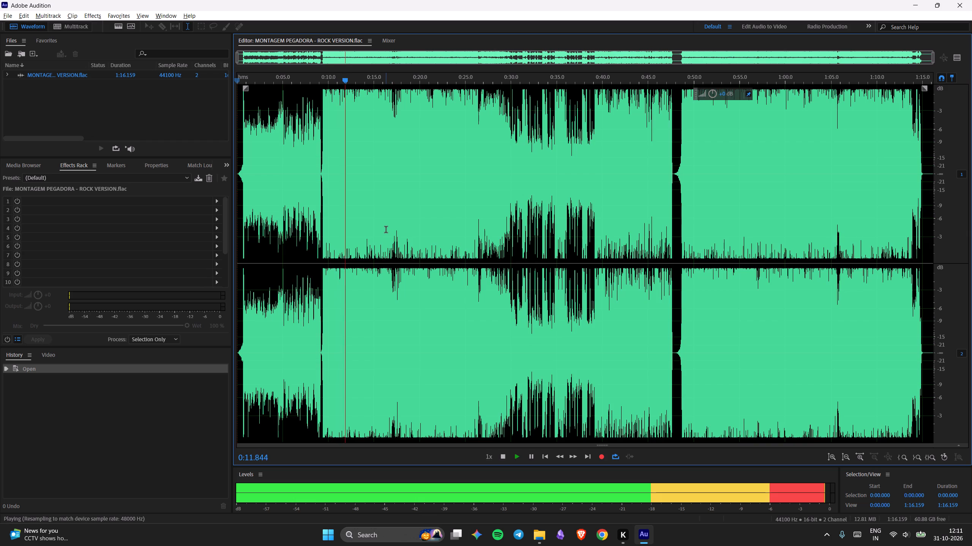
# Examine the waveform in close detail around the 0:16 mark while the track plays.
pyautogui.keyDown('alt'); pyautogui.scroll(18, 386, 230); pyautogui.keyUp('alt')
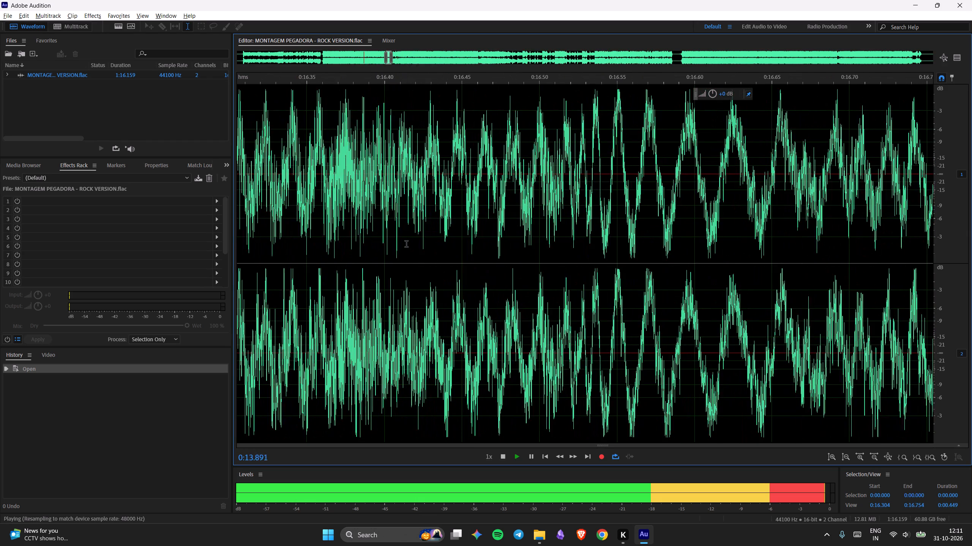
pyautogui.keyDown('alt'); pyautogui.scroll(7, 406, 245); pyautogui.keyUp('alt')
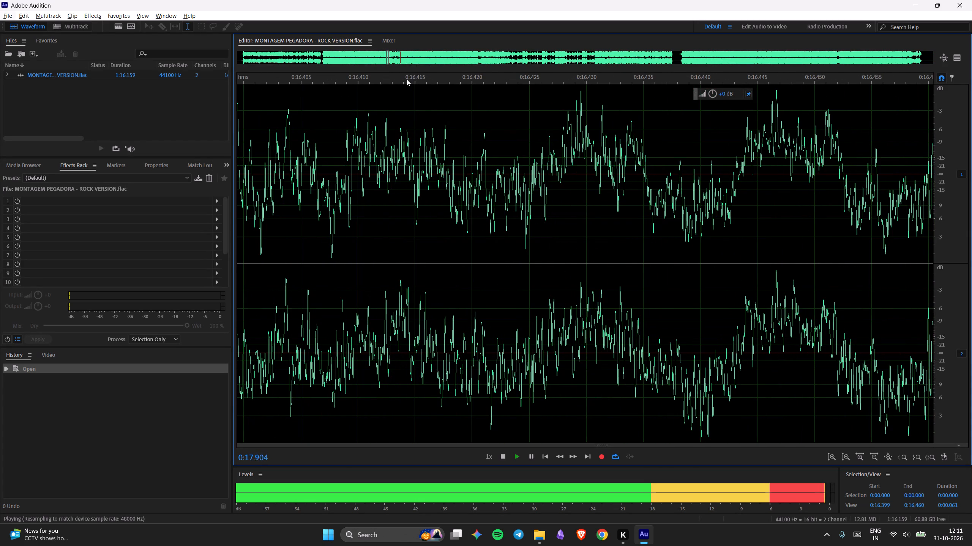
pyautogui.scroll(2, 460, 202)
# Examine the track's waveform at different points and magnifications, ending with the full length in view.
pyautogui.moveTo(399, 53); pyautogui.dragTo(414, 61)
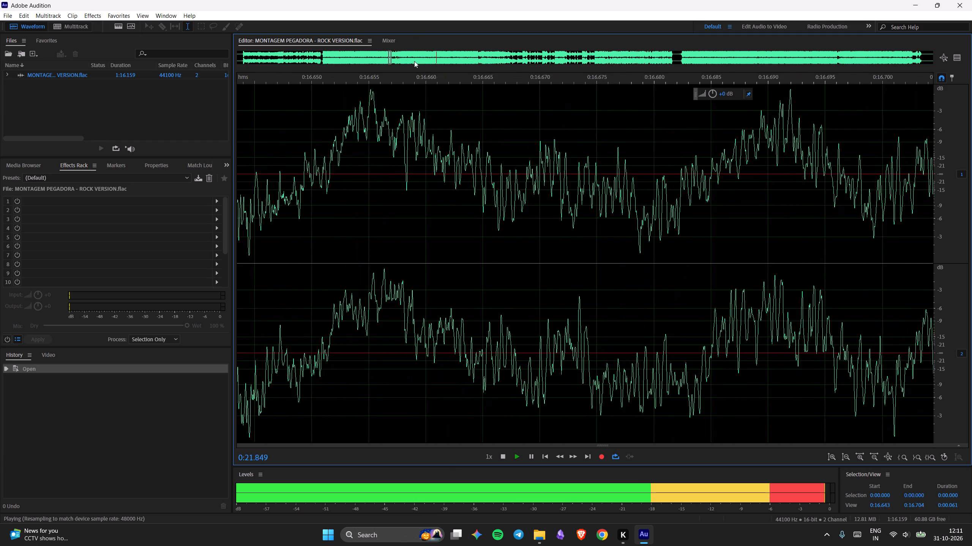
pyautogui.moveTo(414, 61); pyautogui.dragTo(506, 53)
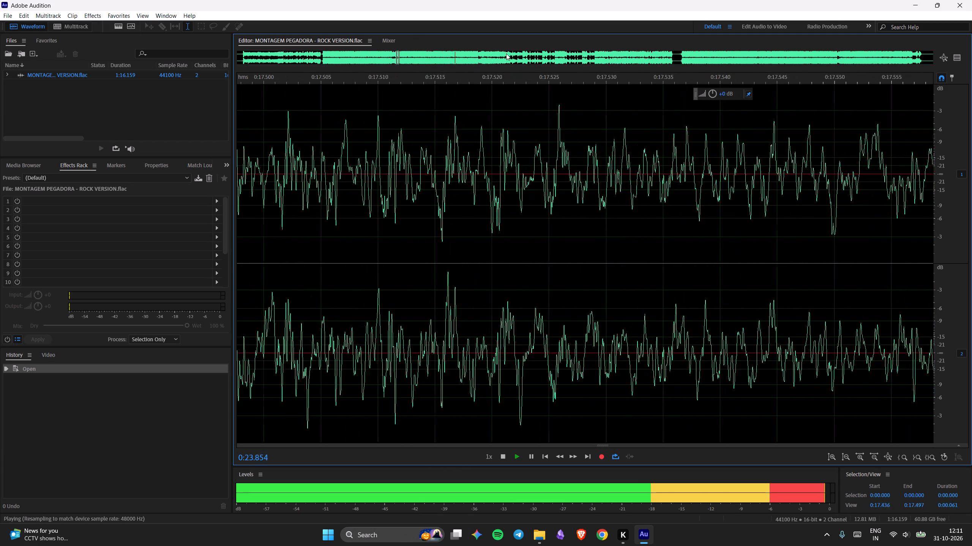
pyautogui.moveTo(506, 53); pyautogui.dragTo(609, 54)
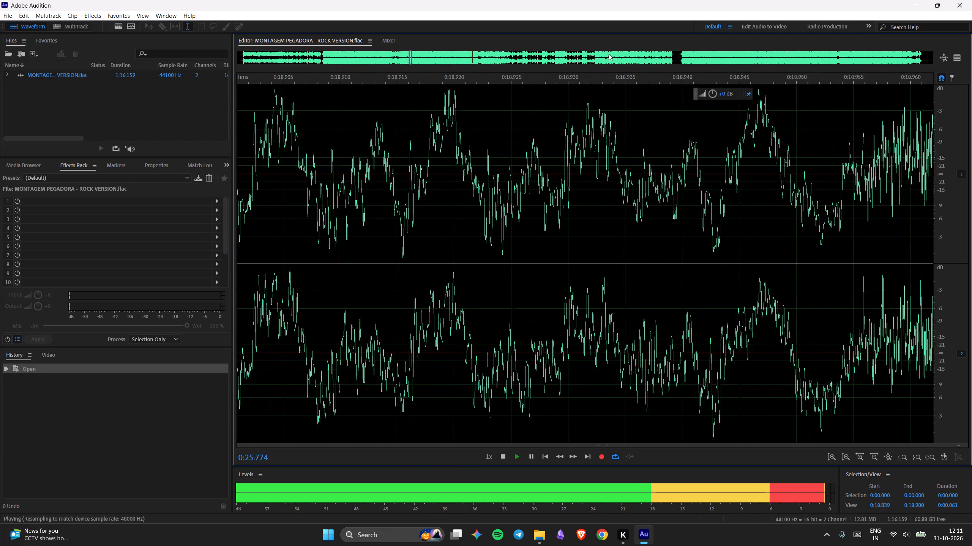
pyautogui.moveTo(609, 54); pyautogui.dragTo(691, 52)
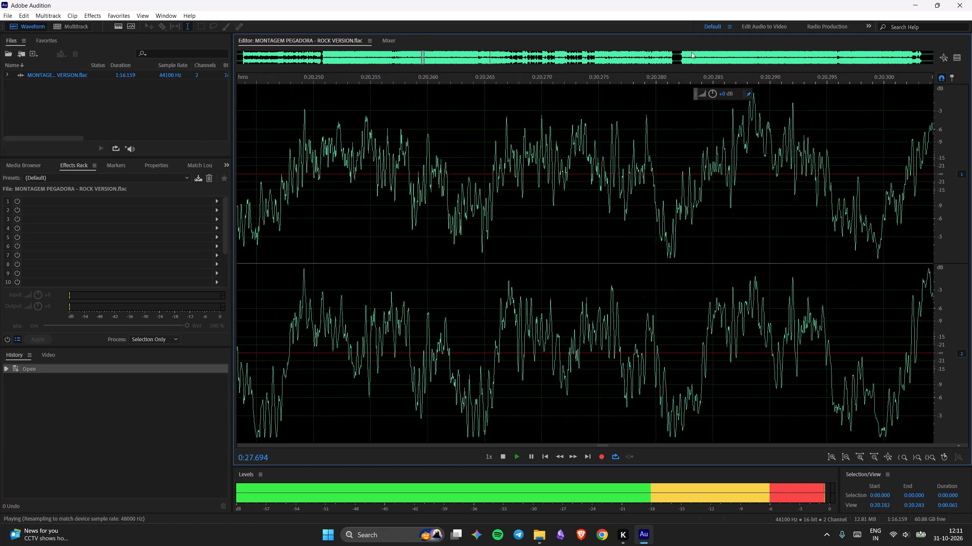
pyautogui.moveTo(691, 52); pyautogui.dragTo(798, 51)
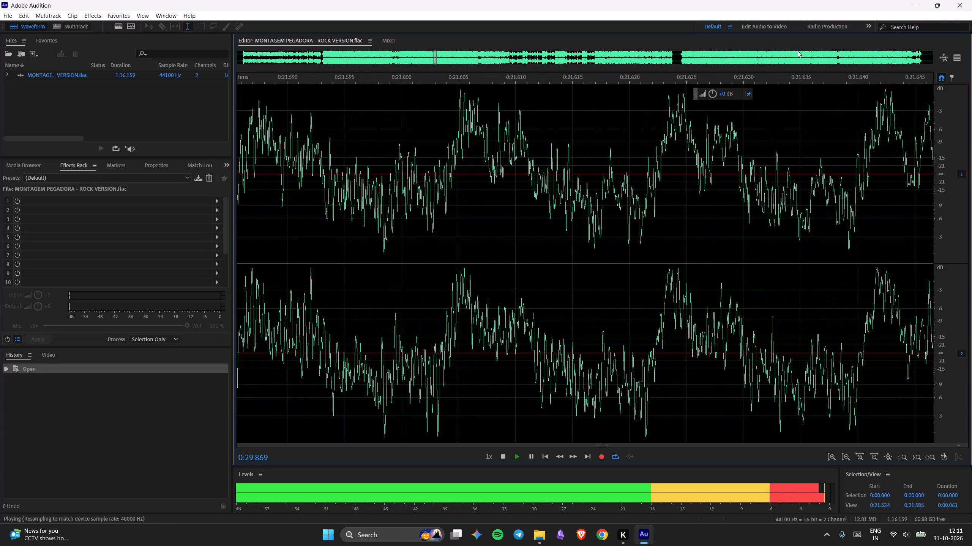
pyautogui.moveTo(798, 51); pyautogui.dragTo(833, 51)
pyautogui.keyDown('alt'); pyautogui.scroll(-10, 529, 277); pyautogui.keyUp('alt')
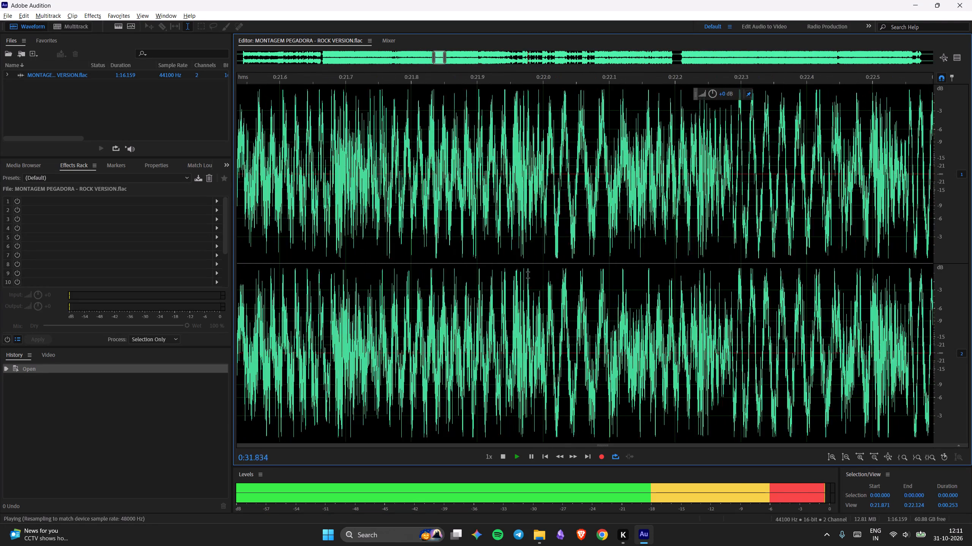
pyautogui.keyDown('alt'); pyautogui.scroll(-18, 528, 276); pyautogui.keyUp('alt')
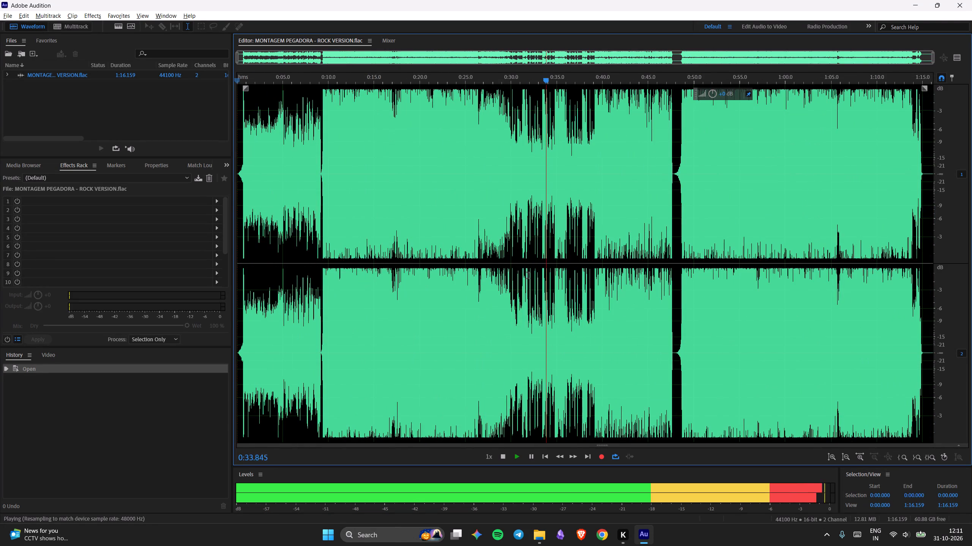
pyautogui.keyDown('alt'); pyautogui.scroll(-1, 528, 276); pyautogui.keyUp('alt')
pyautogui.keyDown('alt'); pyautogui.scroll(5, 616, 288); pyautogui.keyUp('alt')
pyautogui.keyDown('alt'); pyautogui.scroll(-2, 630, 295); pyautogui.keyUp('alt')
pyautogui.keyDown('alt'); pyautogui.scroll(3, 630, 295); pyautogui.keyUp('alt')
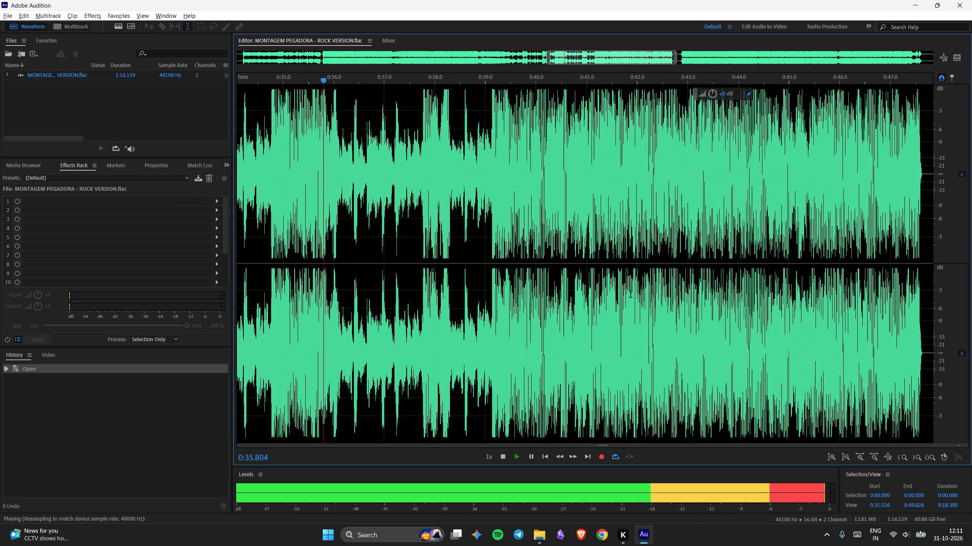
pyautogui.keyDown('alt'); pyautogui.scroll(-4, 630, 295); pyautogui.keyUp('alt')
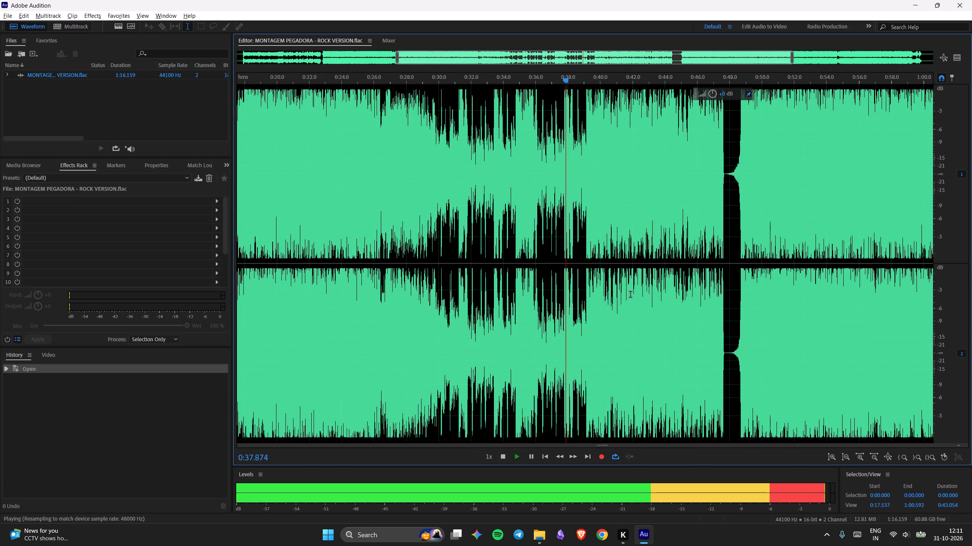
pyautogui.keyDown('alt'); pyautogui.scroll(-2, 630, 295); pyautogui.keyUp('alt')
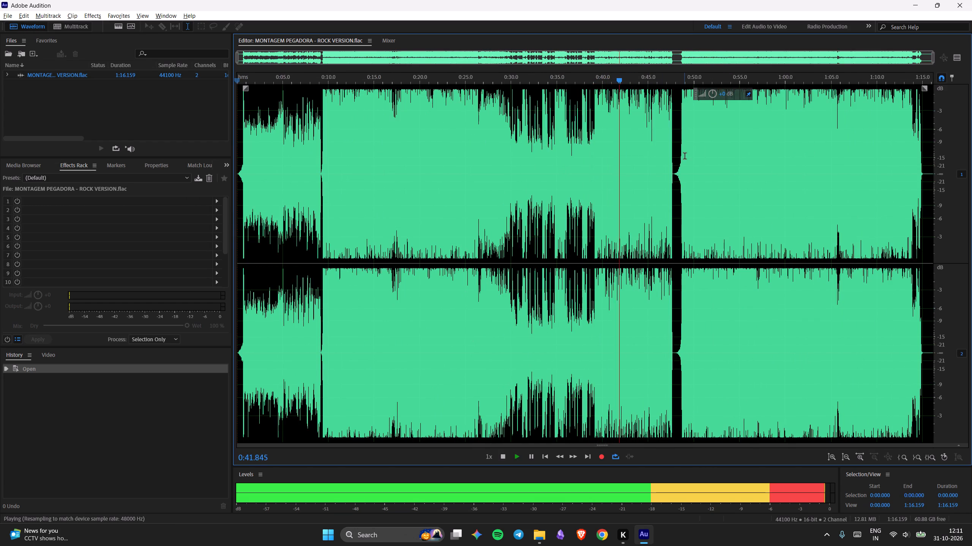
# Select the entire waveform and lower its volume with the floating gain control.
pyautogui.doubleClick(695, 205)
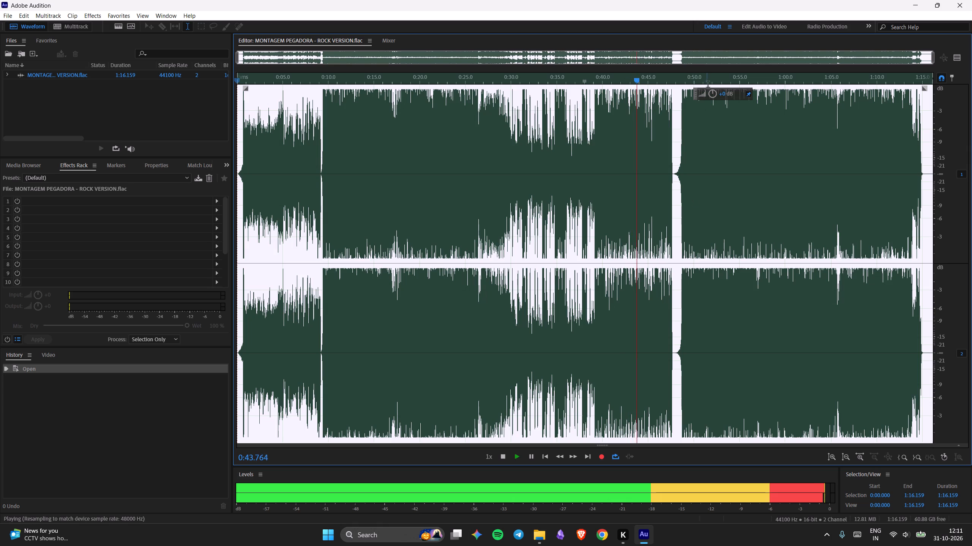
pyautogui.moveTo(726, 95); pyautogui.dragTo(724, 95)
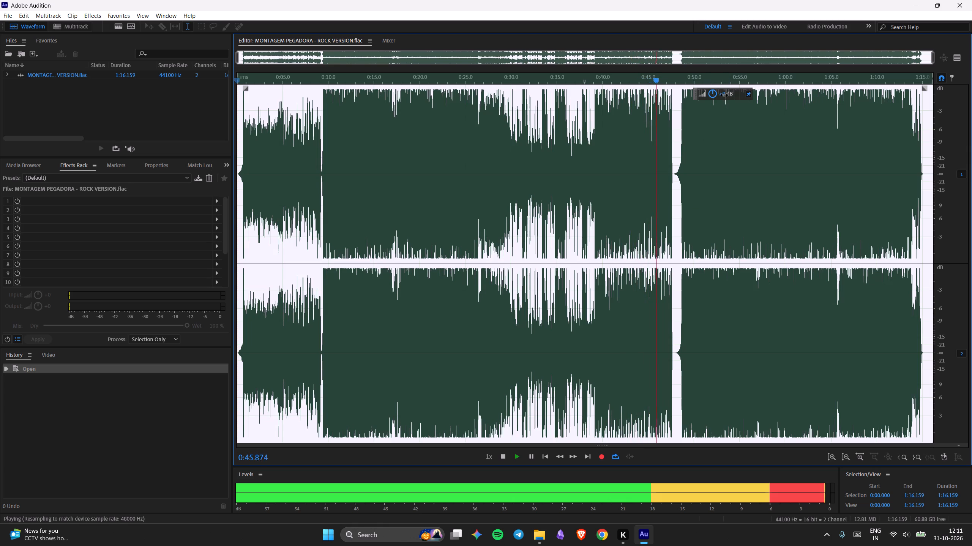
pyautogui.moveTo(724, 95); pyautogui.dragTo(721, 99)
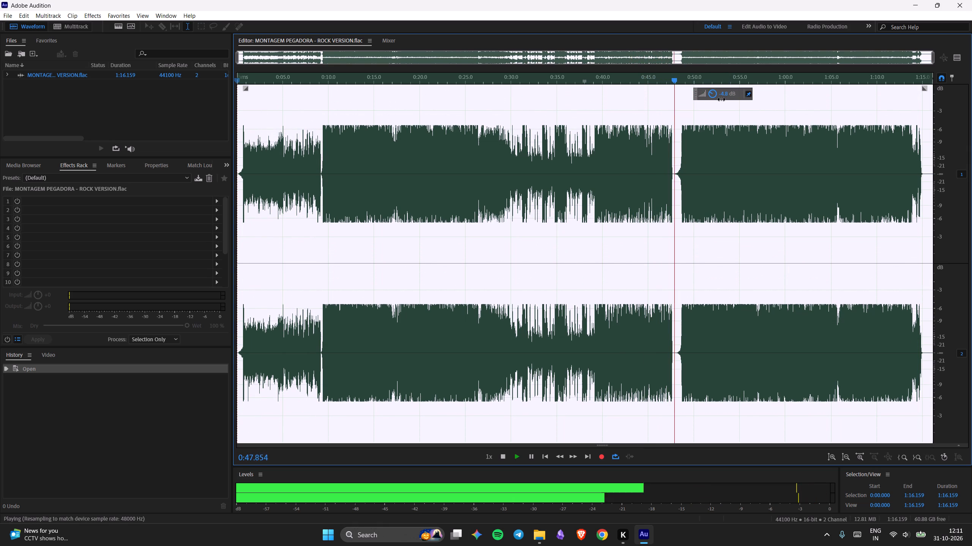
pyautogui.moveTo(721, 99); pyautogui.dragTo(724, 100)
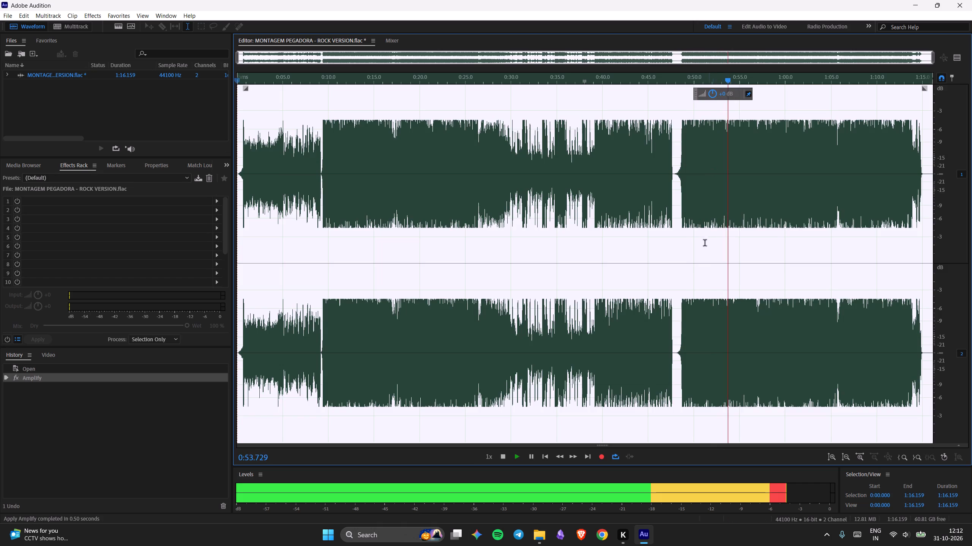
# Clear the selection, listen to the track from around 0:48 and 0:28, and stop playback near 0:25.
pyautogui.click(680, 265)
pyautogui.click(676, 80)
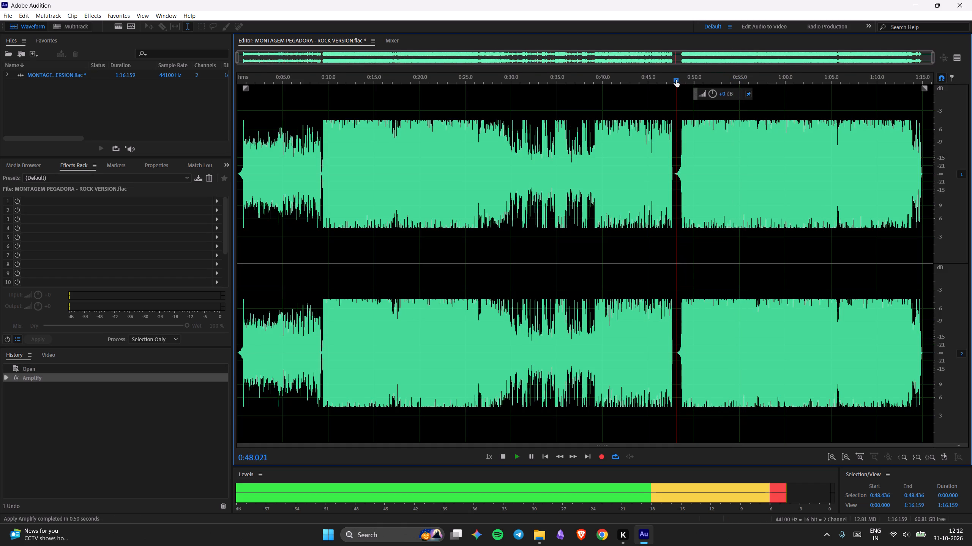
pyautogui.click(676, 80)
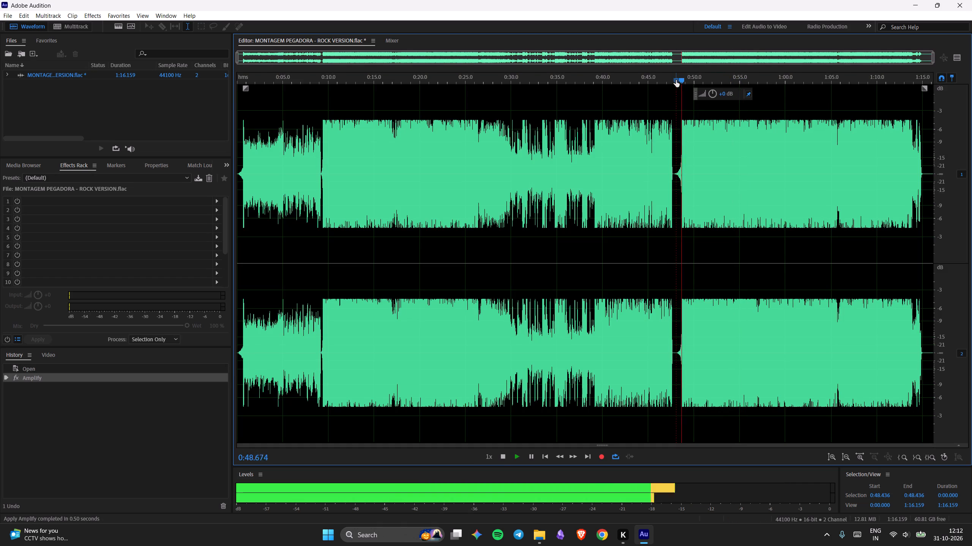
pyautogui.click(676, 80)
pyautogui.tripleClick(676, 80)
pyautogui.click(676, 80)
pyautogui.moveTo(676, 80); pyautogui.dragTo(557, 110)
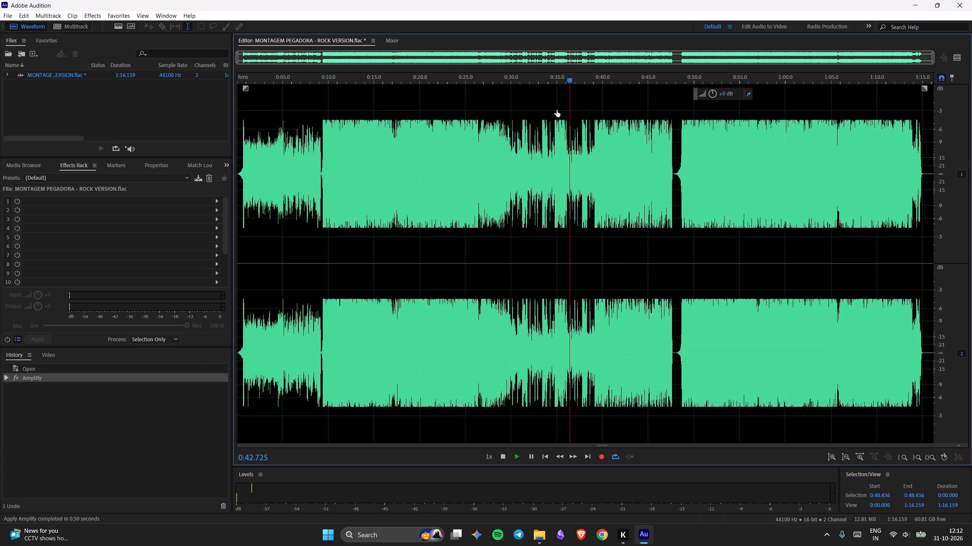
pyautogui.moveTo(557, 110); pyautogui.dragTo(495, 116)
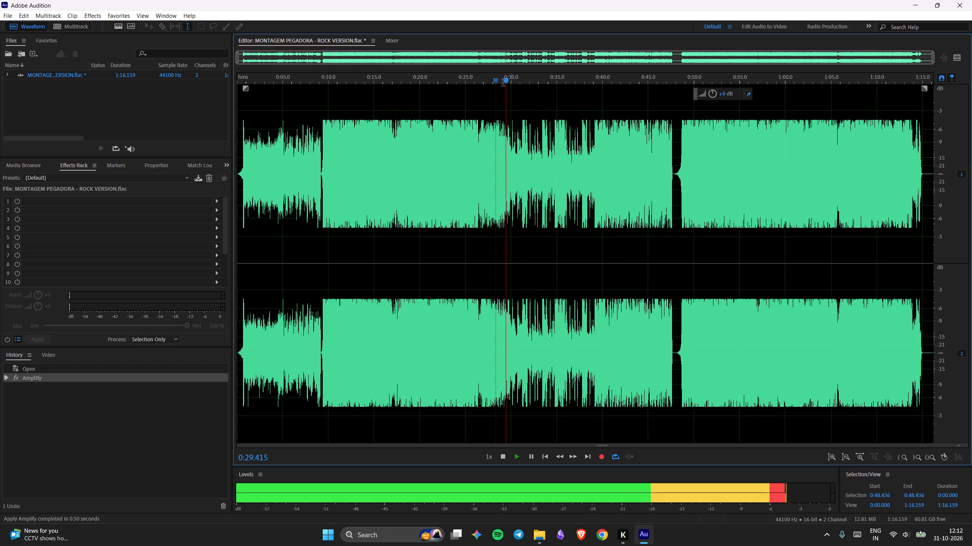
pyautogui.click(468, 78)
pyautogui.press('space')
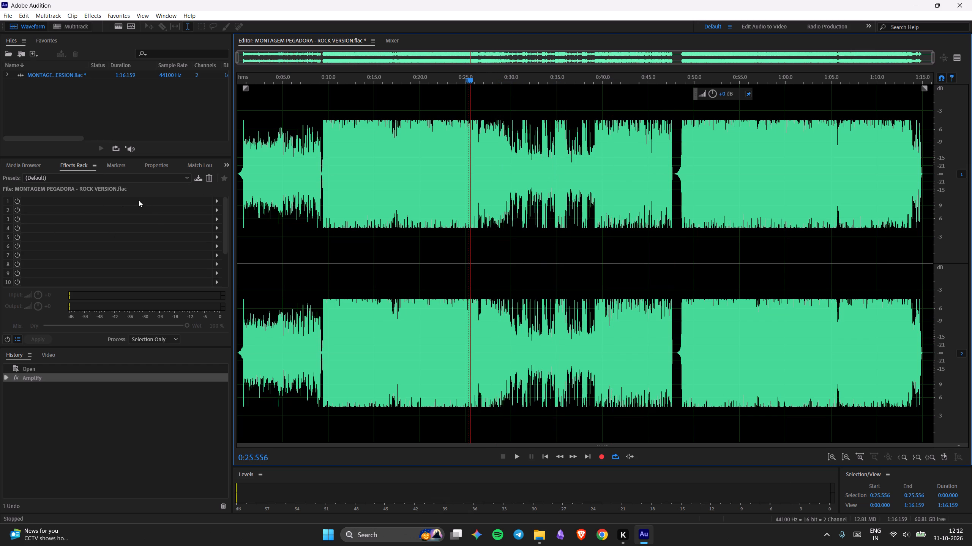
# Add an Amplify effect in rack slot 1 with the -10dB Cut preset while the track plays.
pyautogui.click(214, 201)
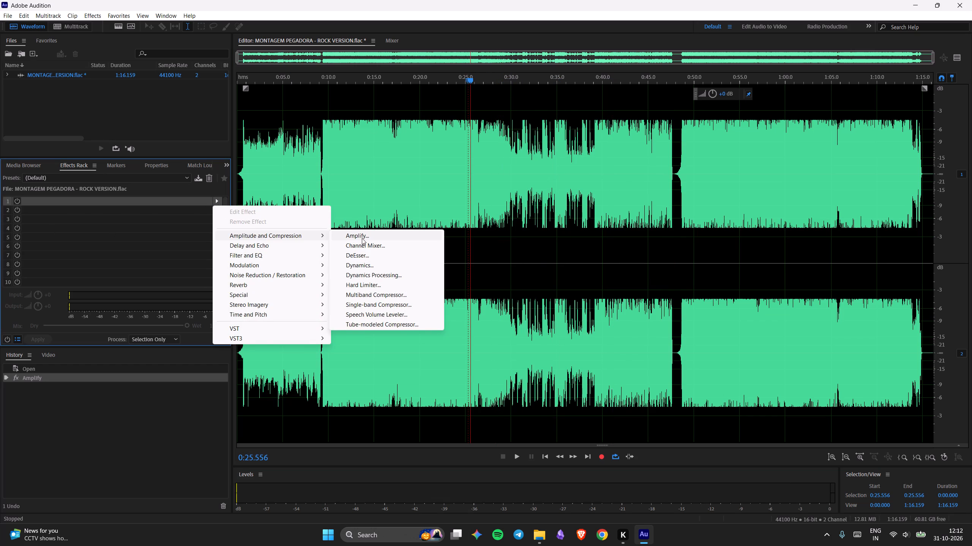
pyautogui.click(362, 238)
pyautogui.press('space')
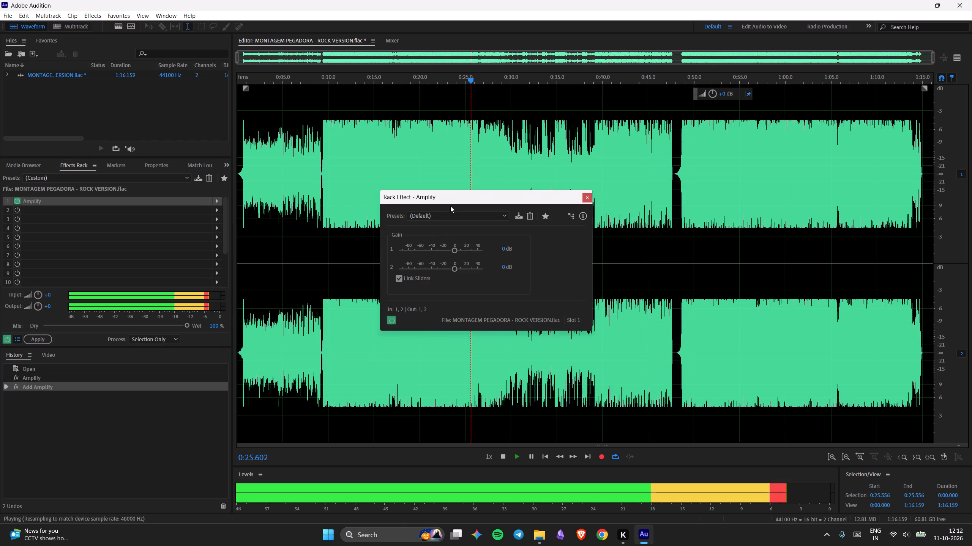
pyautogui.click(456, 213)
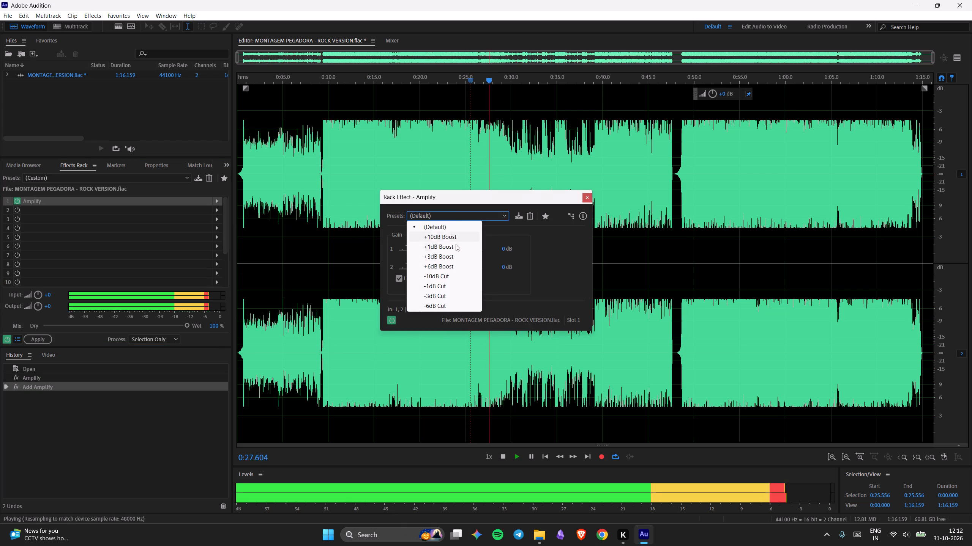
pyautogui.click(445, 278)
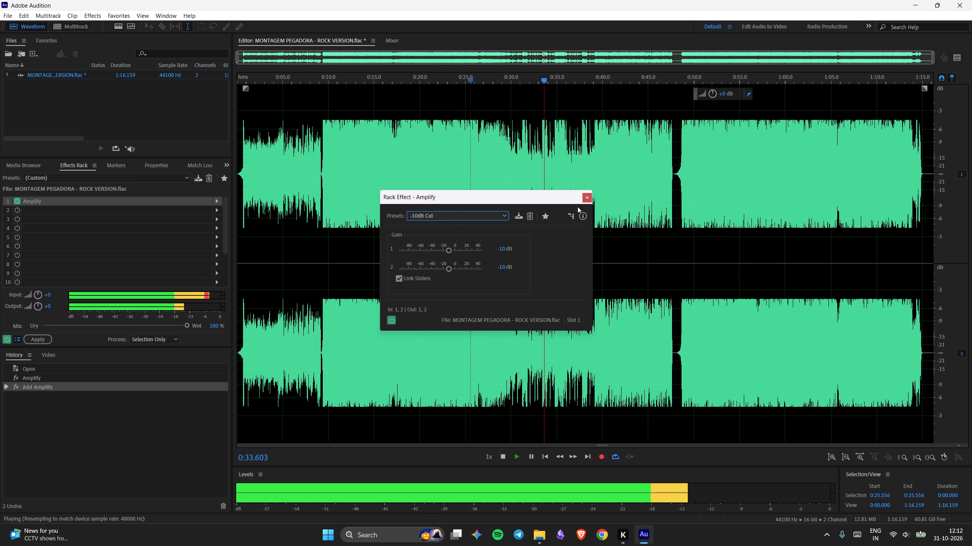
pyautogui.click(583, 197)
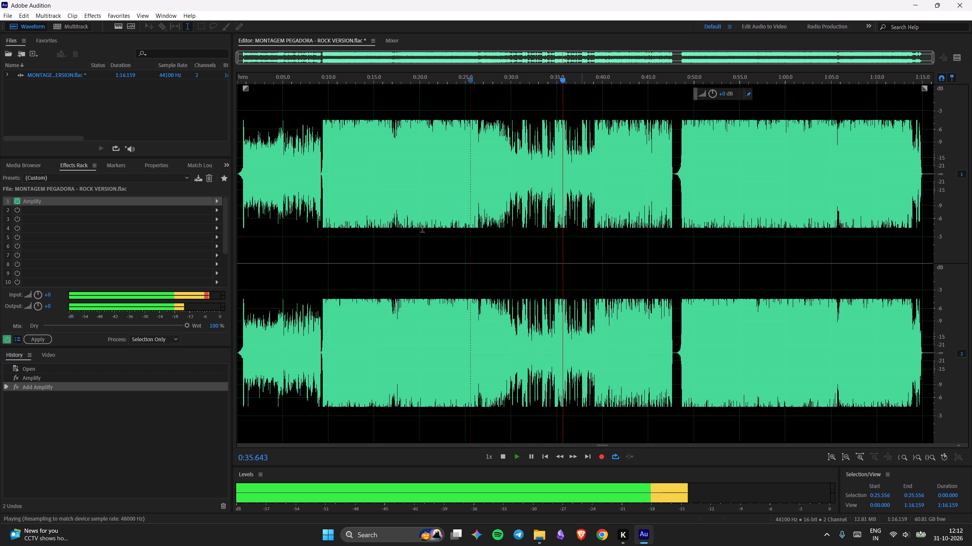
# Add a Channel Mixer effect in rack slot 2 with the ITU 5.1 to 5.1 + [Lt Rt] preset.
pyautogui.click(215, 208)
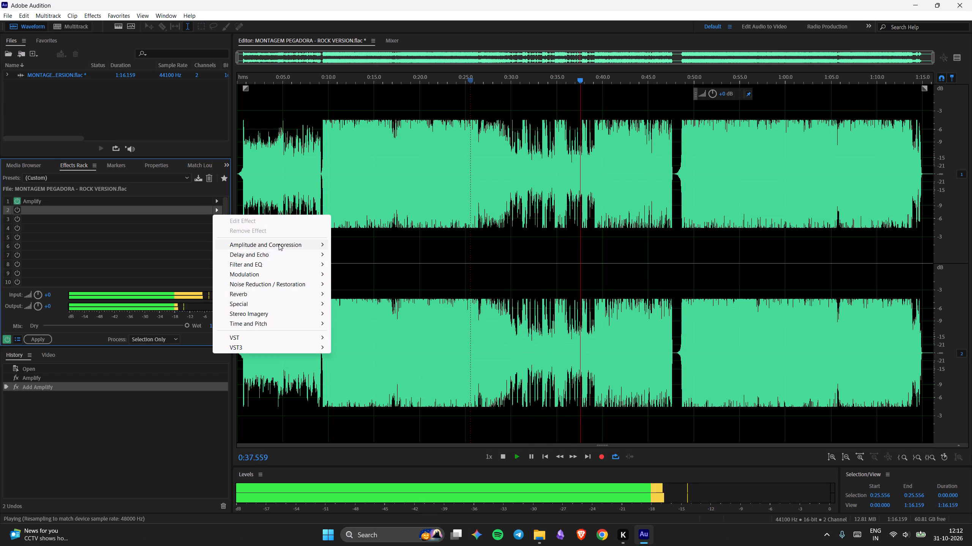
pyautogui.click(383, 253)
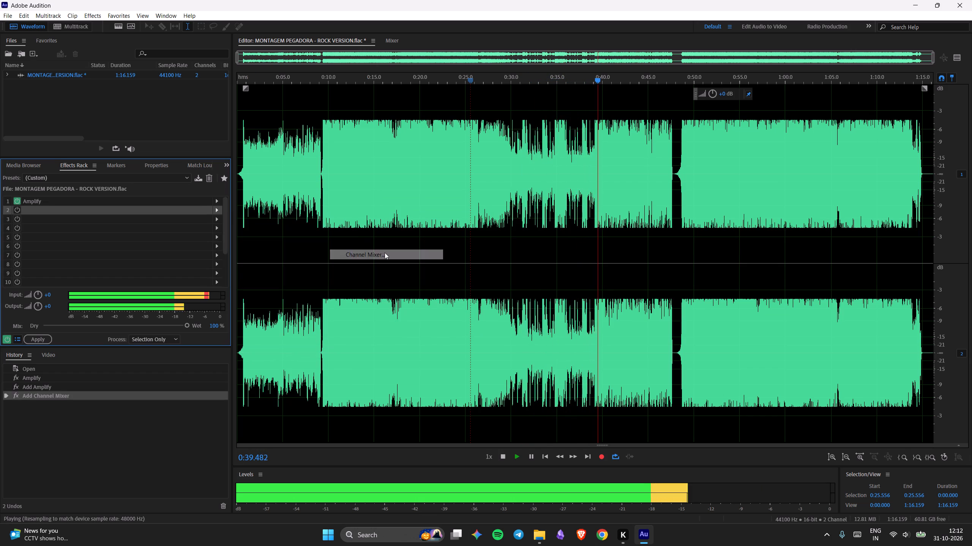
pyautogui.click(469, 217)
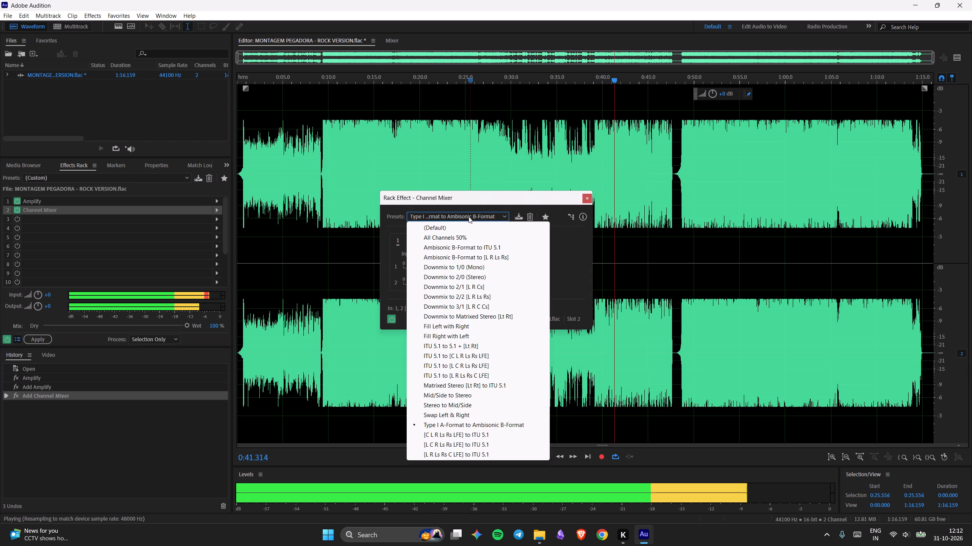
pyautogui.click(468, 344)
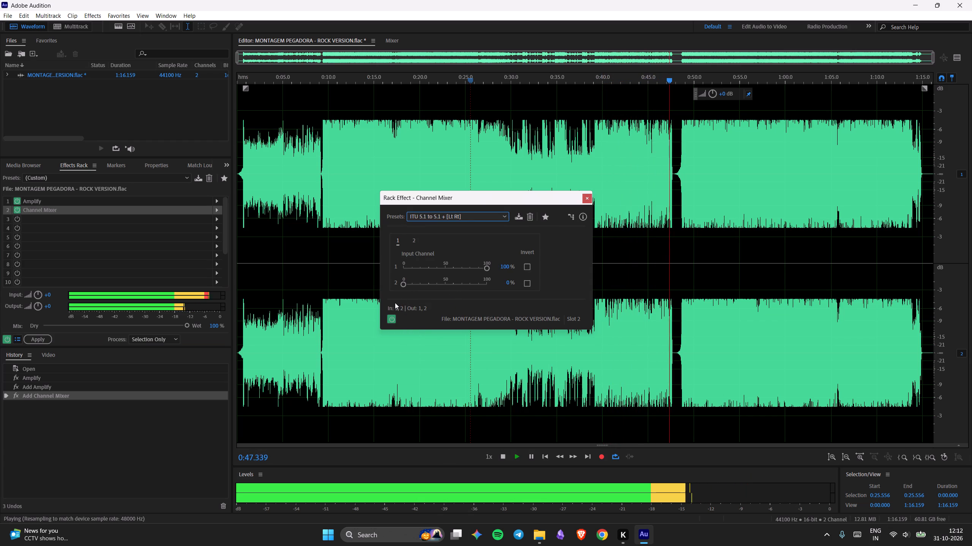
# Compare the sound with the Channel Mixer on and off, leave it switched off, and close its settings.
pyautogui.click(393, 314)
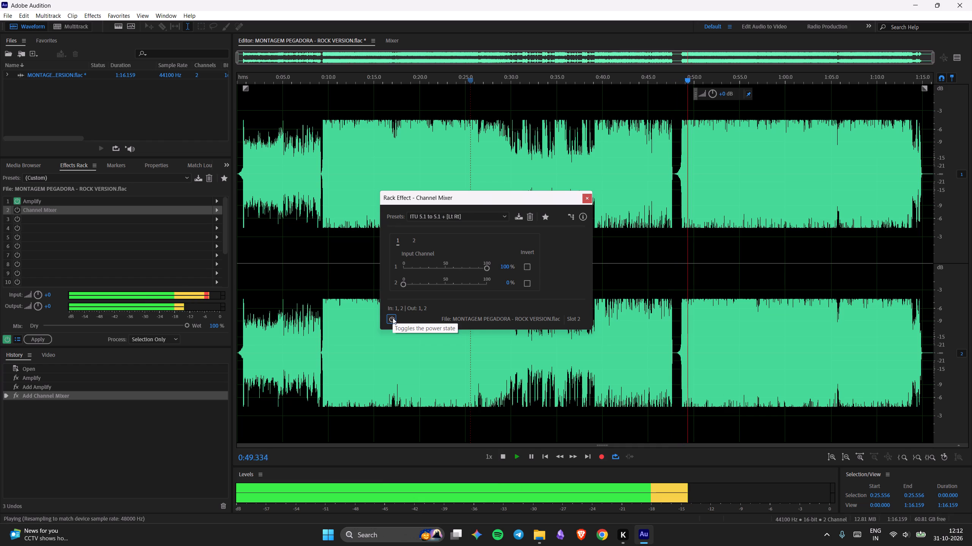
pyautogui.click(393, 318)
pyautogui.click(392, 318)
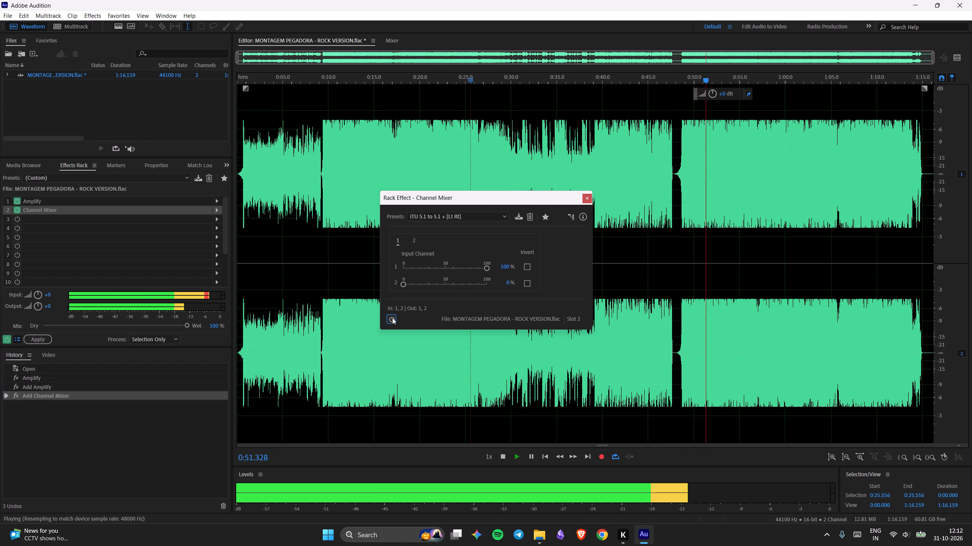
pyautogui.click(587, 199)
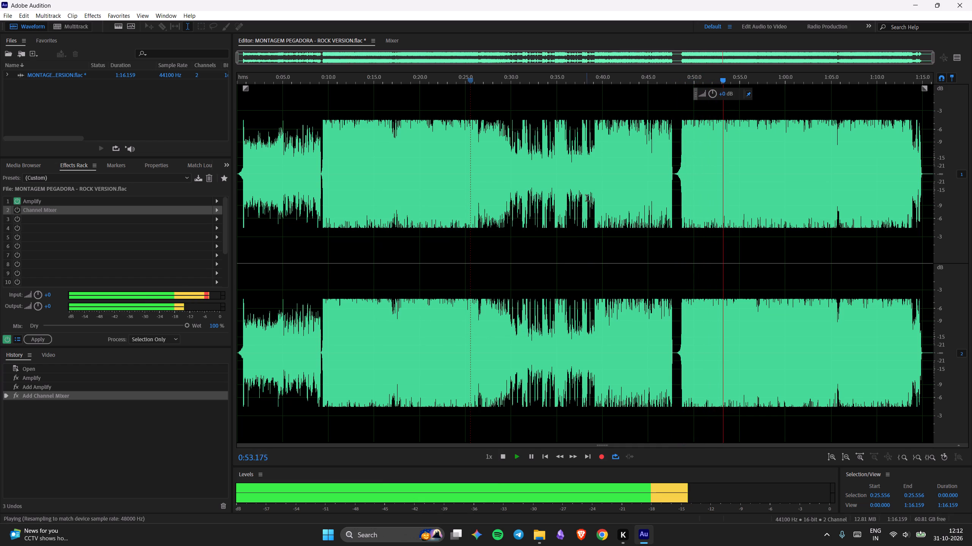
# Add a Multiband Compressor effect in rack slot 3 and move its settings window over the waveform's lower middle.
pyautogui.click(214, 219)
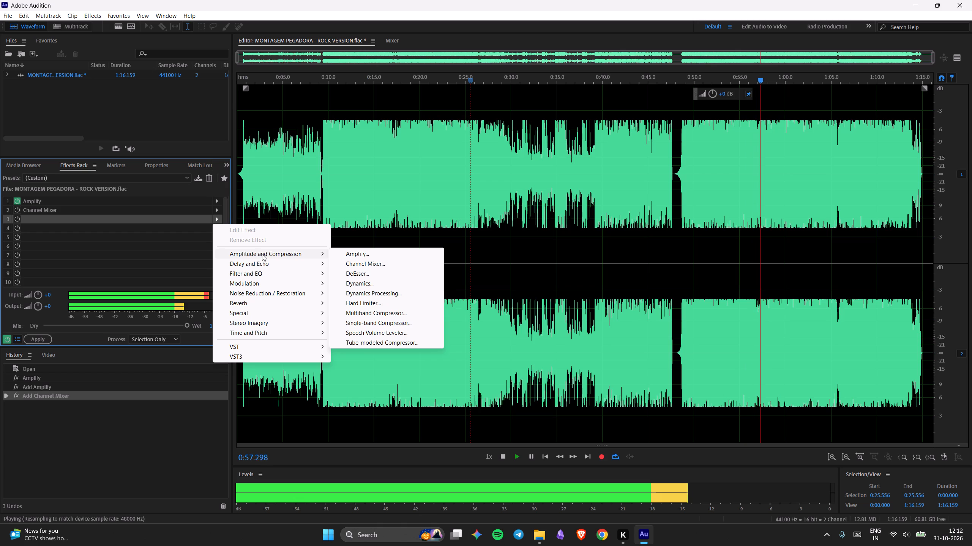
pyautogui.click(370, 312)
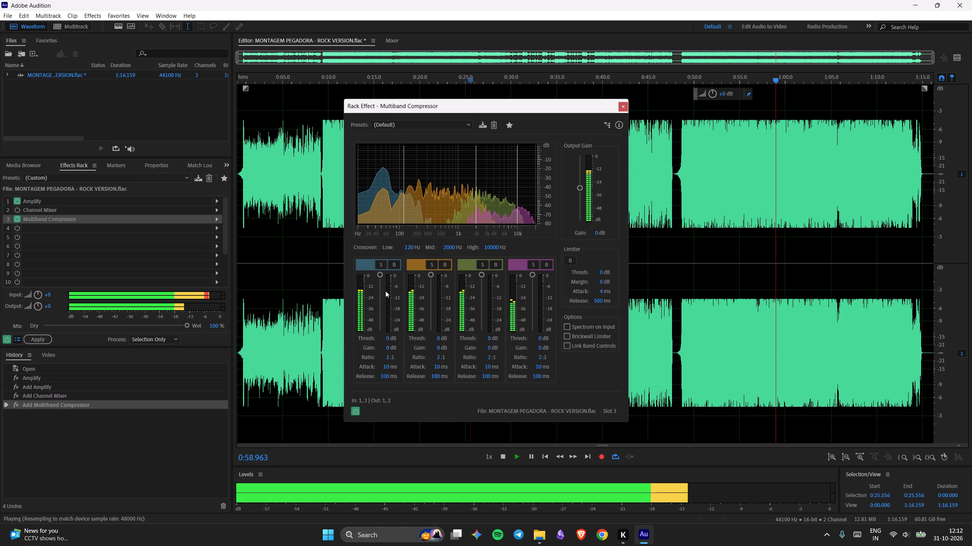
pyautogui.moveTo(410, 109); pyautogui.dragTo(426, 114)
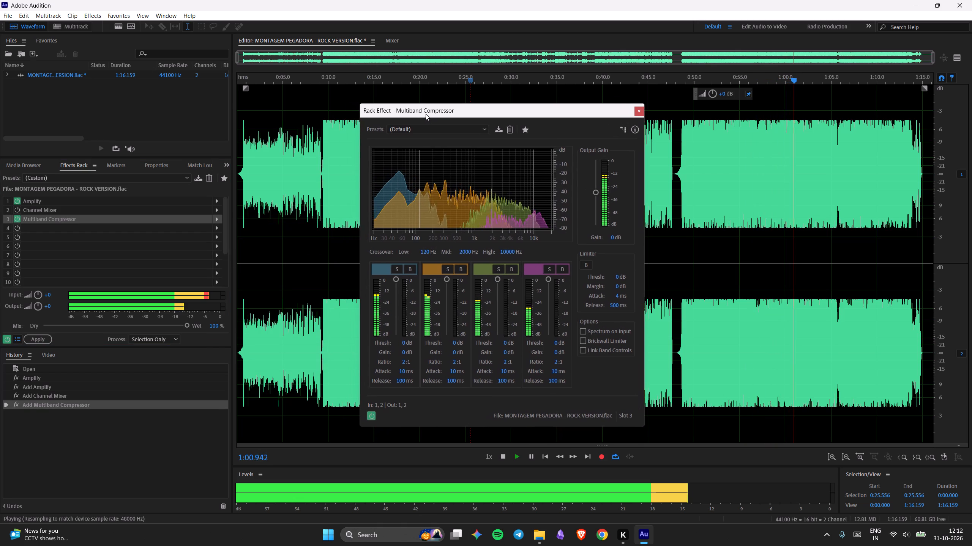
pyautogui.moveTo(426, 114); pyautogui.dragTo(470, 156)
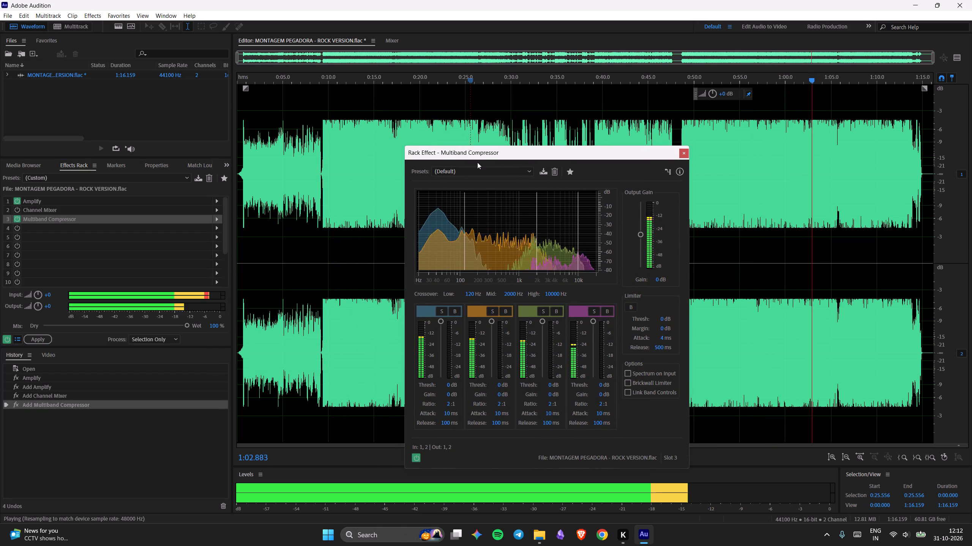
pyautogui.moveTo(468, 155); pyautogui.dragTo(449, 153)
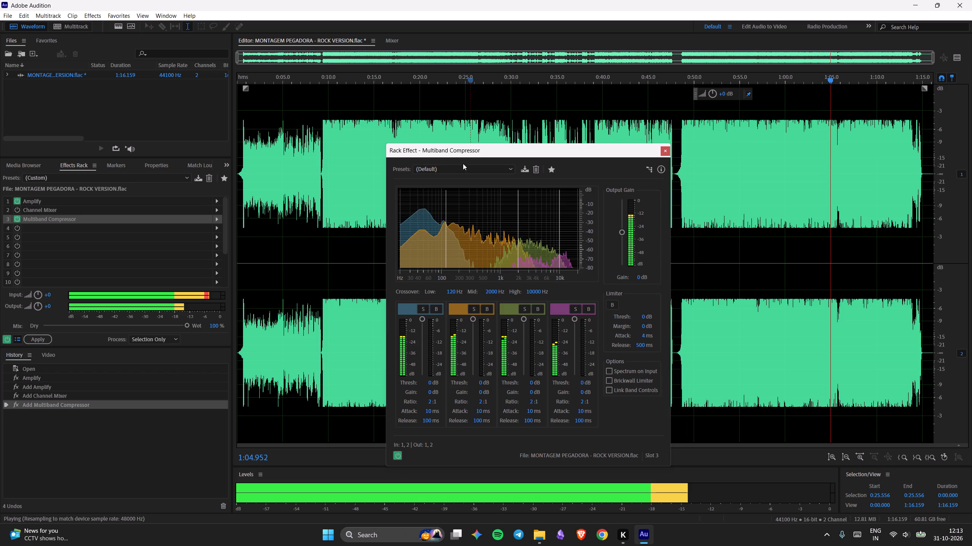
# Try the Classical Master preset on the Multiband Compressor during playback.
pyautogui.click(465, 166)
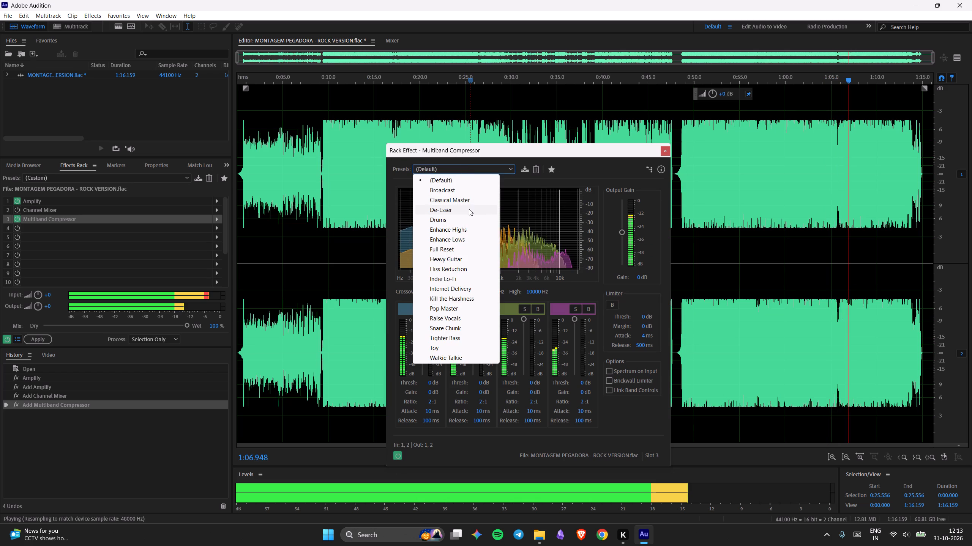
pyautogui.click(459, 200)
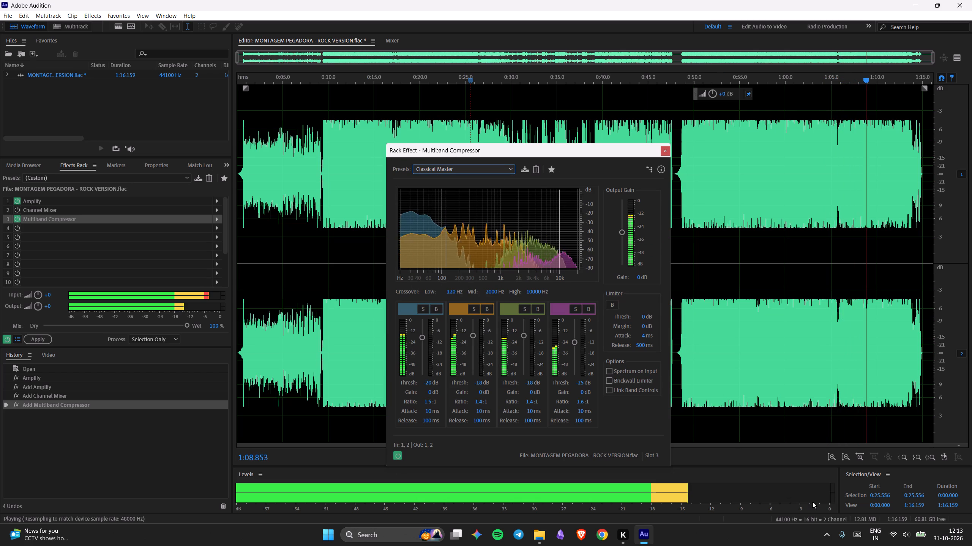
# Raise the computer's speaker volume to roughly 30% in the system quick settings and return to the Multiband Compressor.
pyautogui.click(895, 529)
pyautogui.scroll(5, 851, 468)
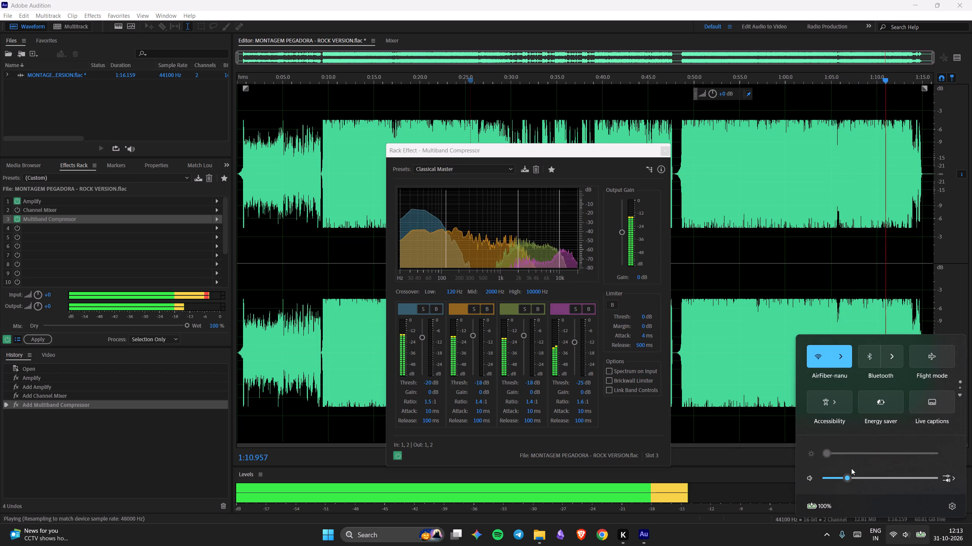
pyautogui.scroll(3, 854, 472)
pyautogui.click(855, 479)
pyautogui.scroll(2, 857, 479)
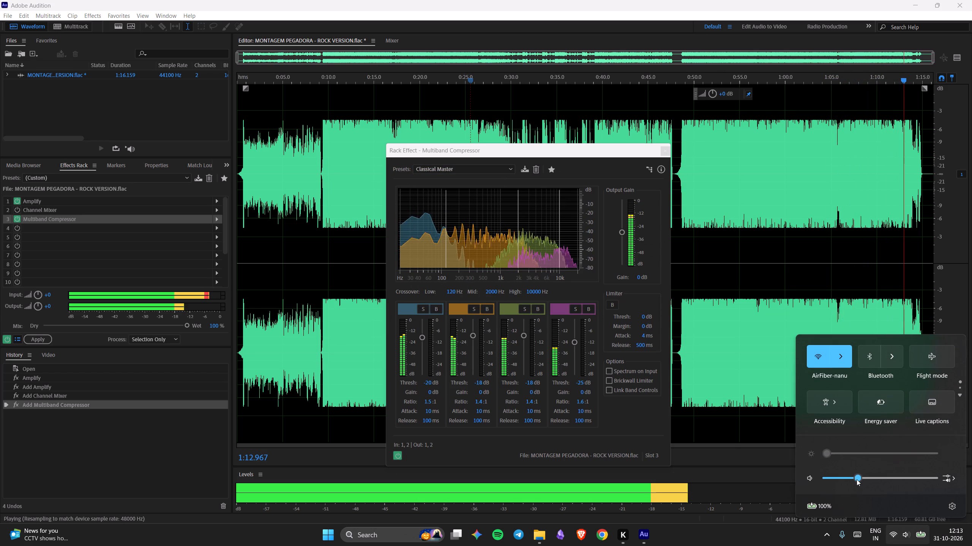
pyautogui.click(857, 479)
pyautogui.click(922, 545)
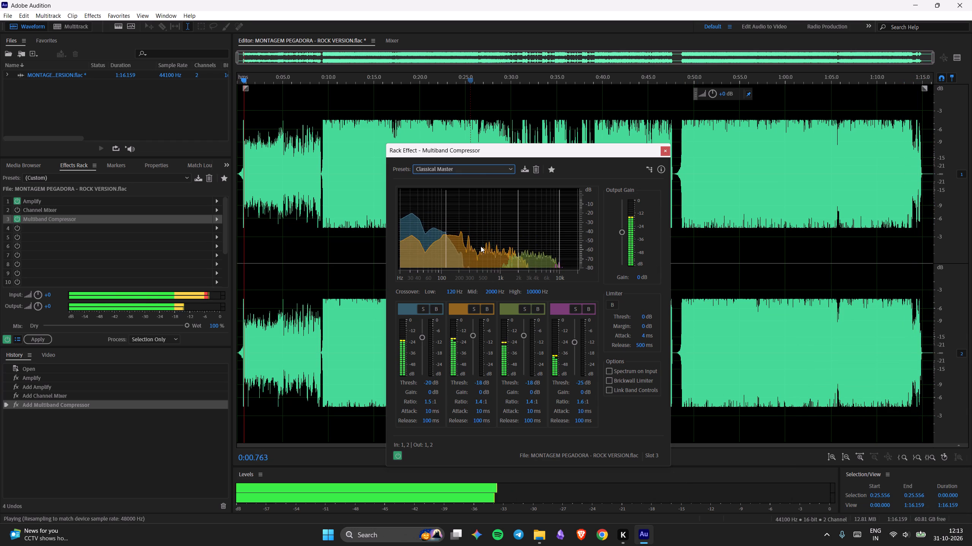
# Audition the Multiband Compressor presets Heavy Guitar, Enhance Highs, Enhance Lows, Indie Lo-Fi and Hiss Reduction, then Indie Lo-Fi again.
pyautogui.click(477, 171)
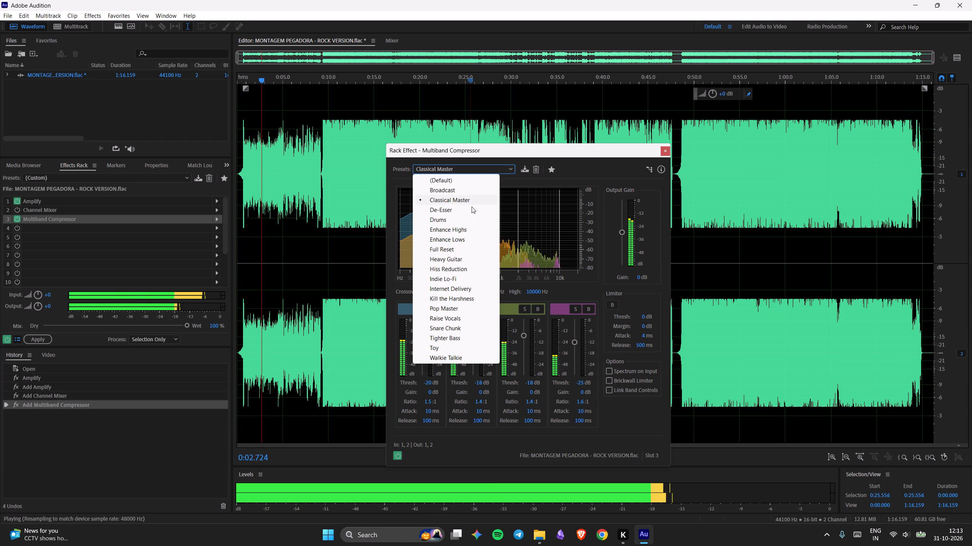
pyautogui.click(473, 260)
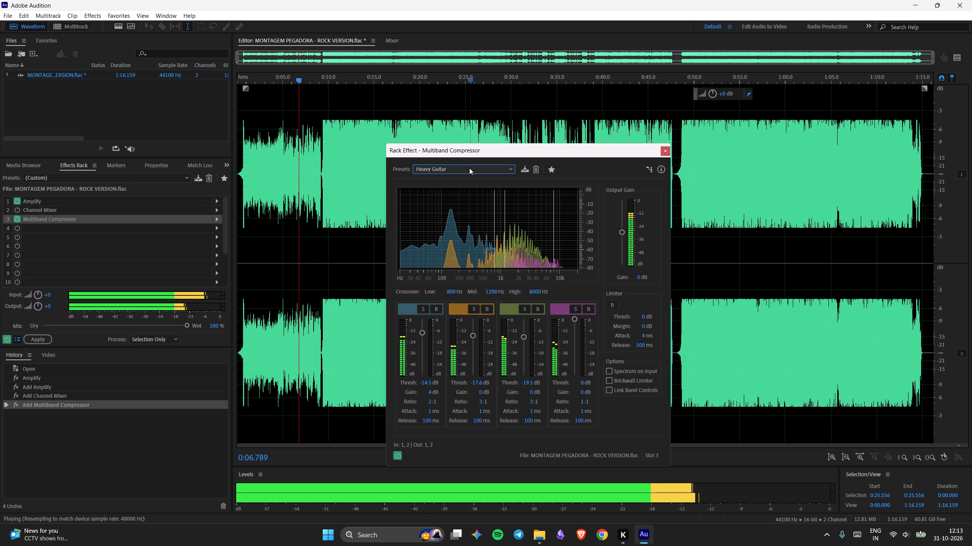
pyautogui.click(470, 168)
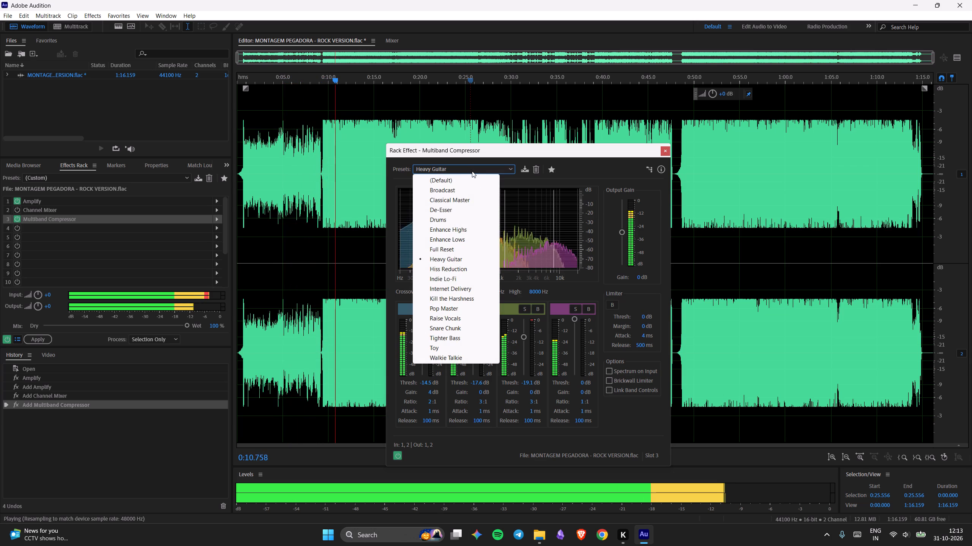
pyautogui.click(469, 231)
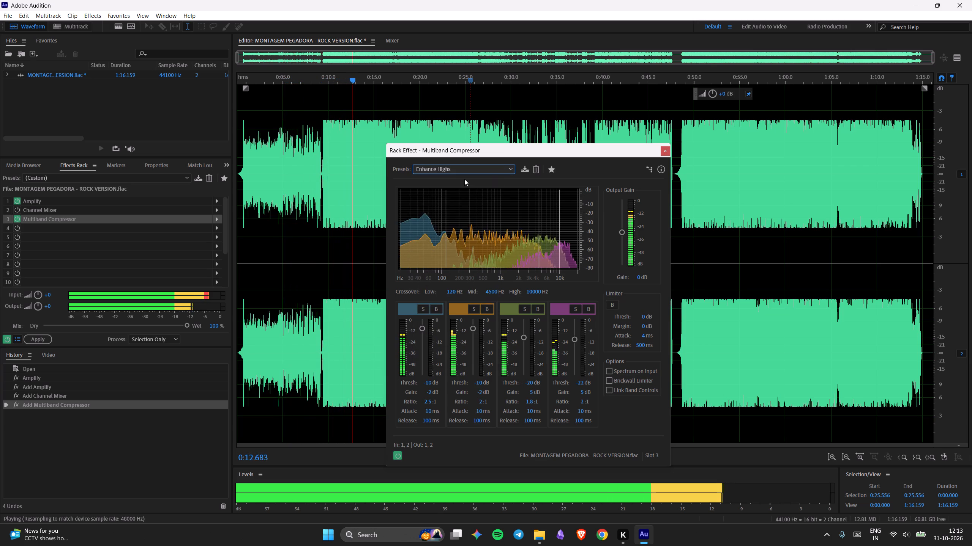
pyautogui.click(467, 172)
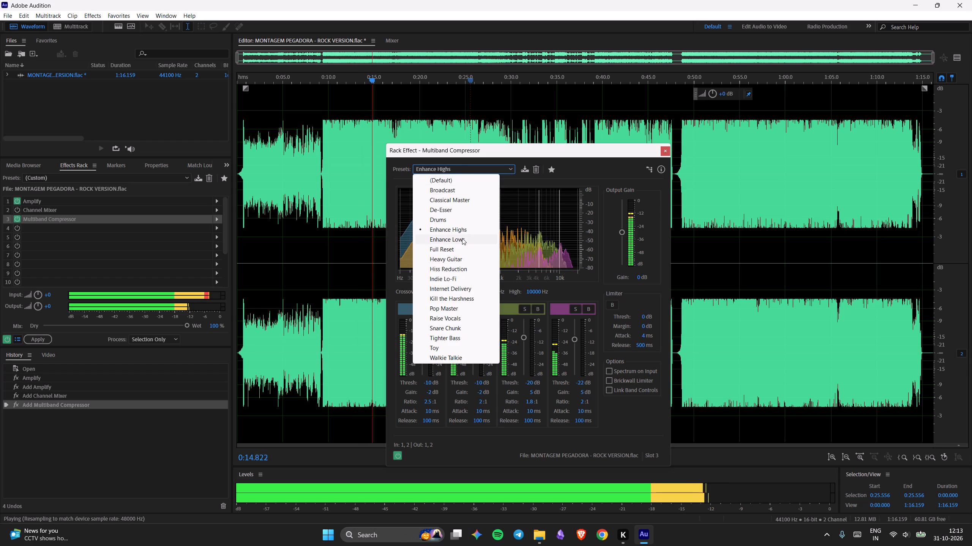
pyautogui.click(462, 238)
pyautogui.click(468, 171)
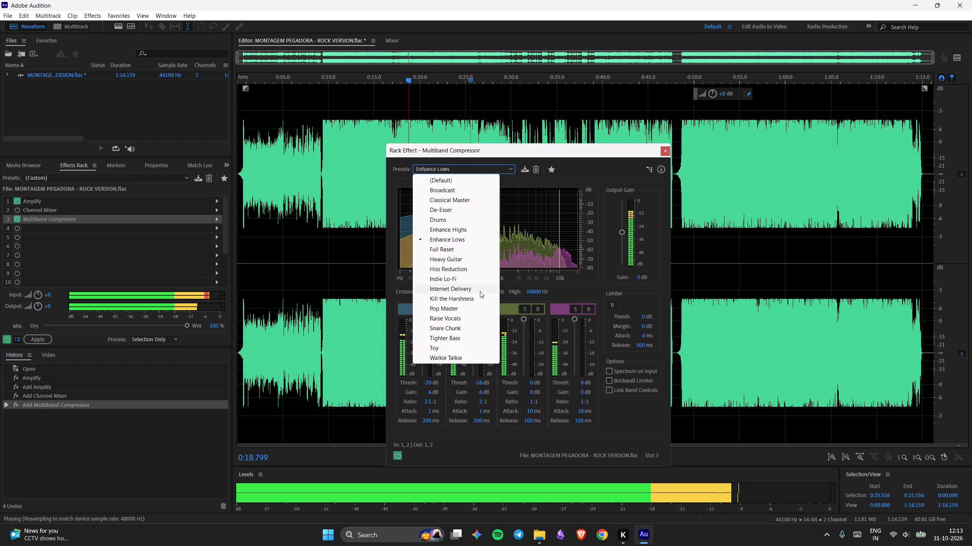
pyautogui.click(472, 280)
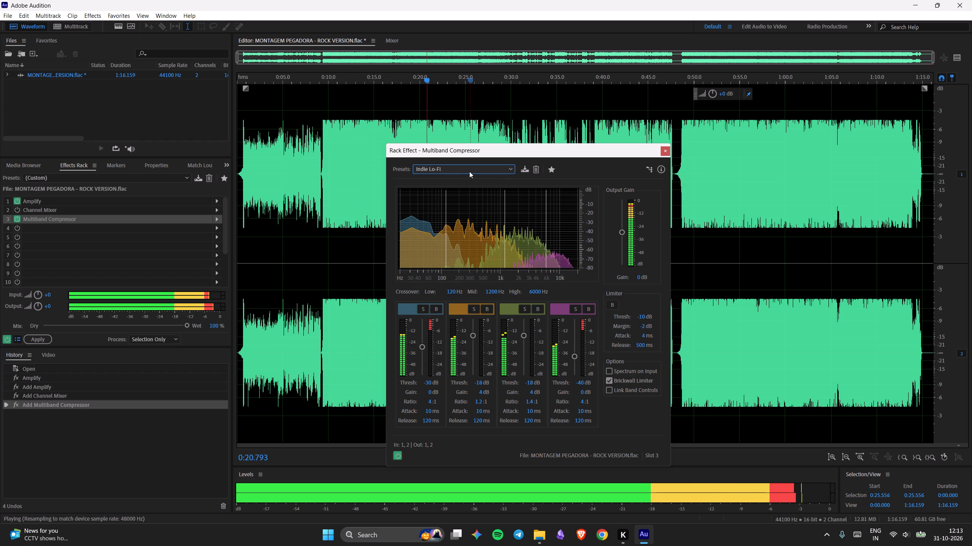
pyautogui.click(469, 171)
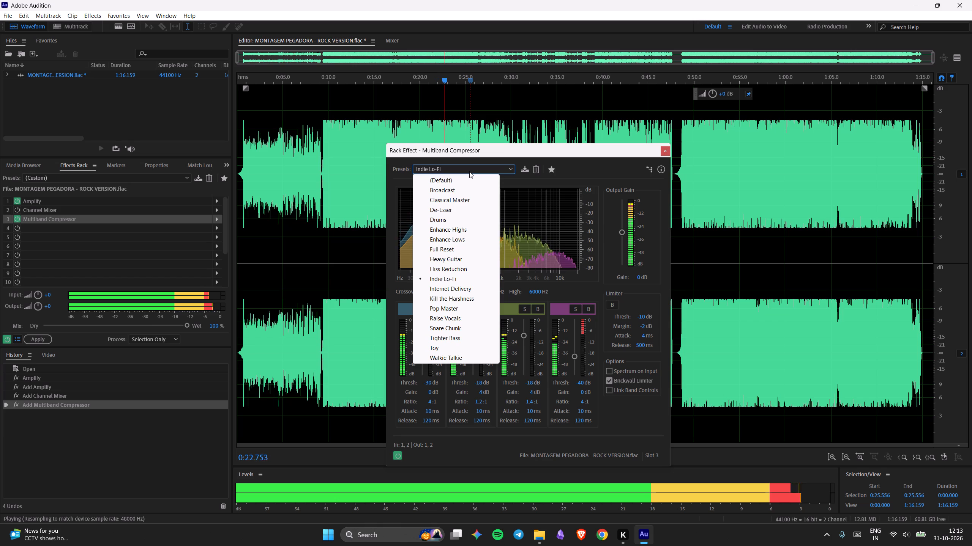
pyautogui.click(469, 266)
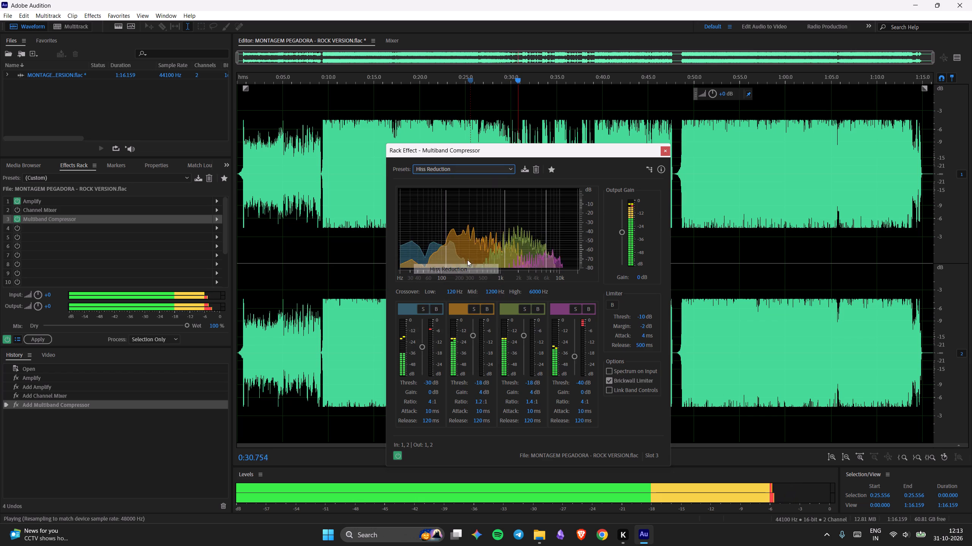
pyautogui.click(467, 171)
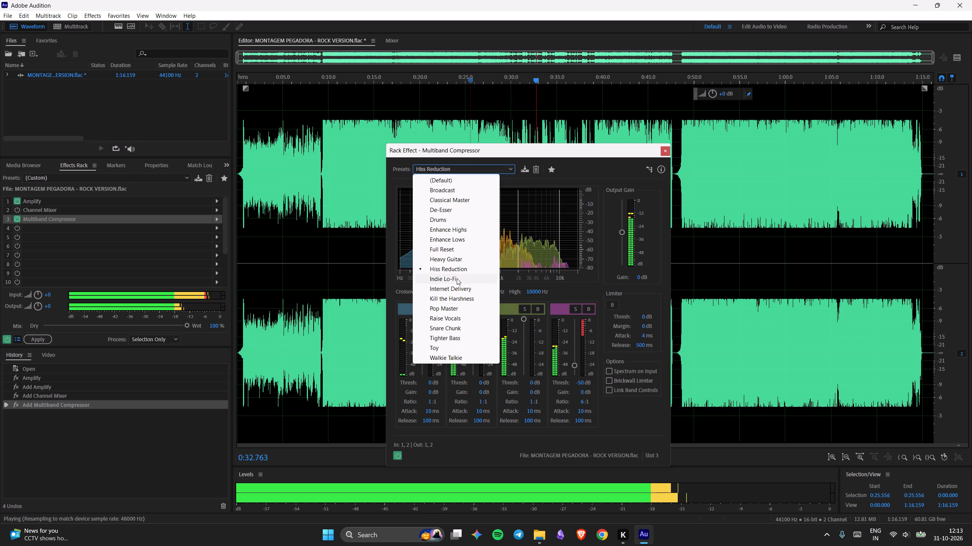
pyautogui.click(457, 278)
# Apply the Kill the Harshness preset to the Multiband Compressor.
pyautogui.click(470, 168)
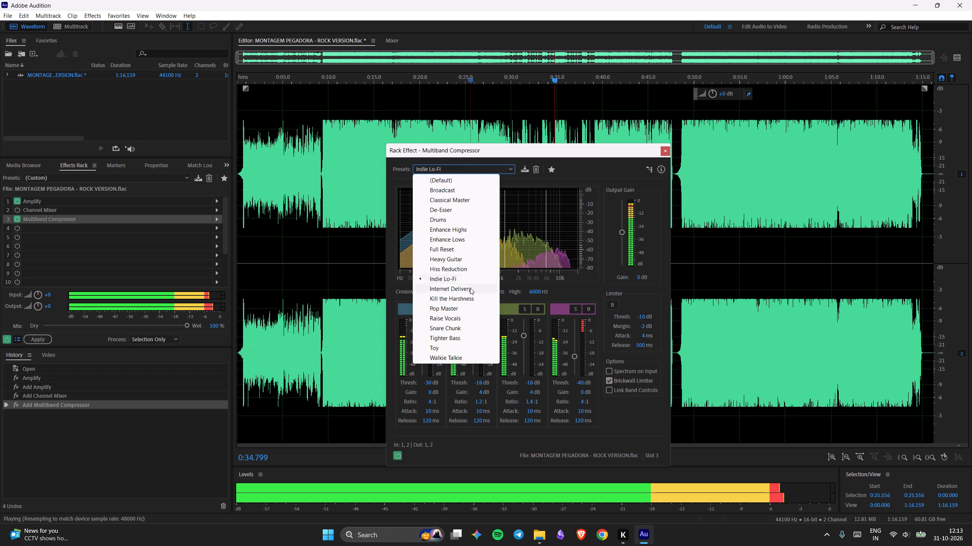
pyautogui.click(466, 298)
# Compare the sound with the Multiband Compressor off and on, leave it switched on, and close its settings.
pyautogui.click(454, 169)
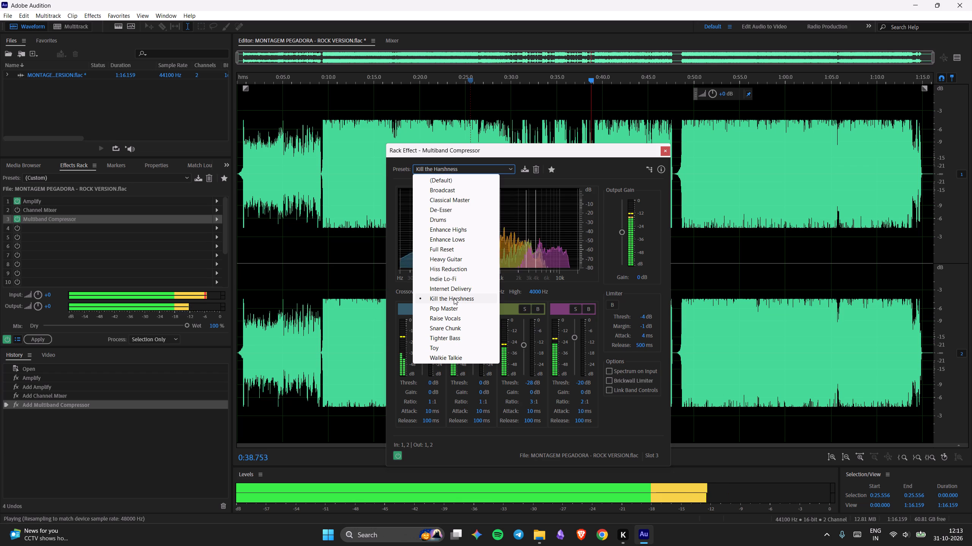
pyautogui.click(399, 455)
pyautogui.click(399, 455)
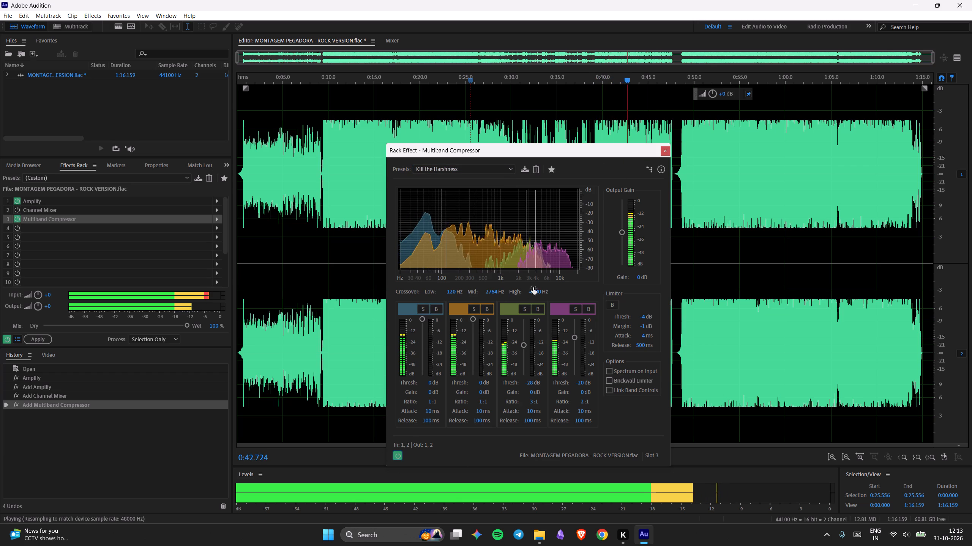
pyautogui.click(661, 152)
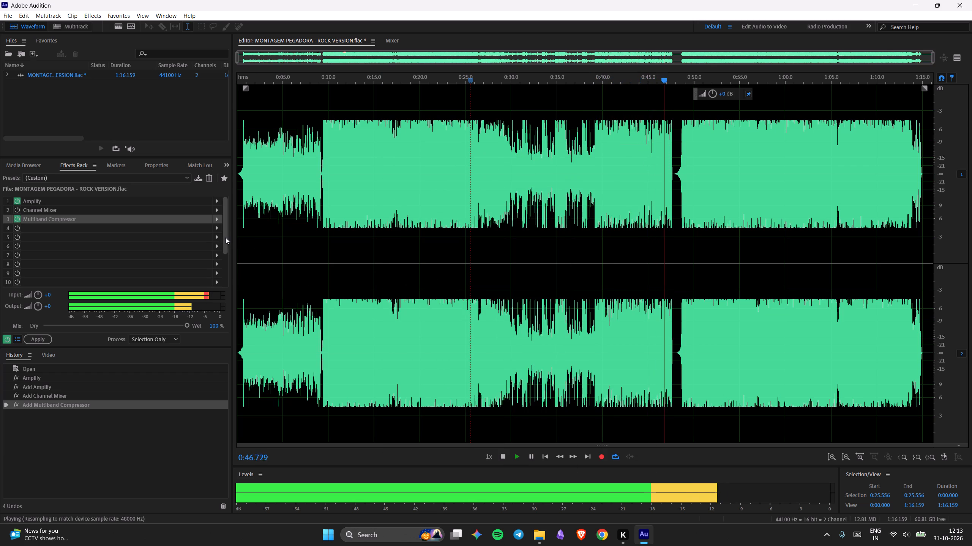
# Add a Parametric Equalizer effect in rack slot 4 and move its settings window down off the upper waveform.
pyautogui.click(216, 231)
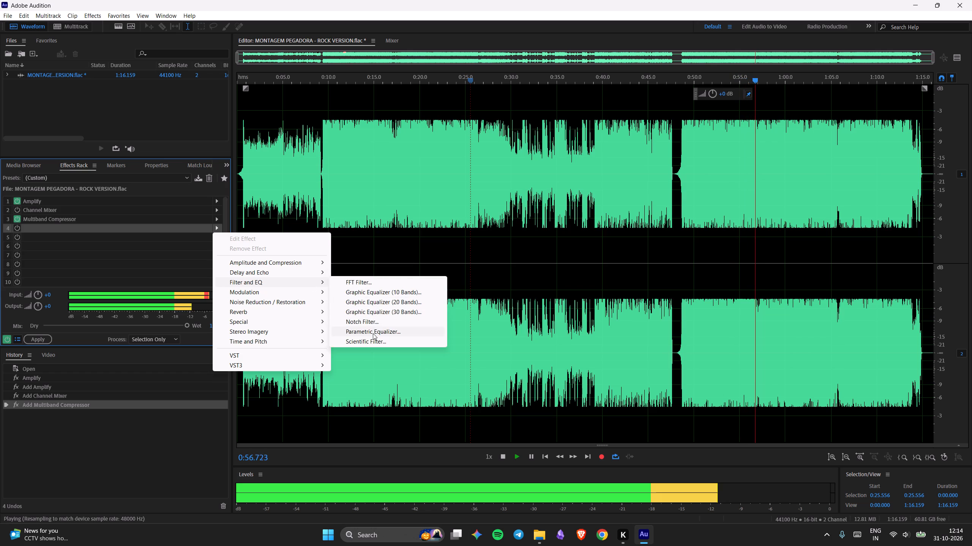
pyautogui.click(373, 333)
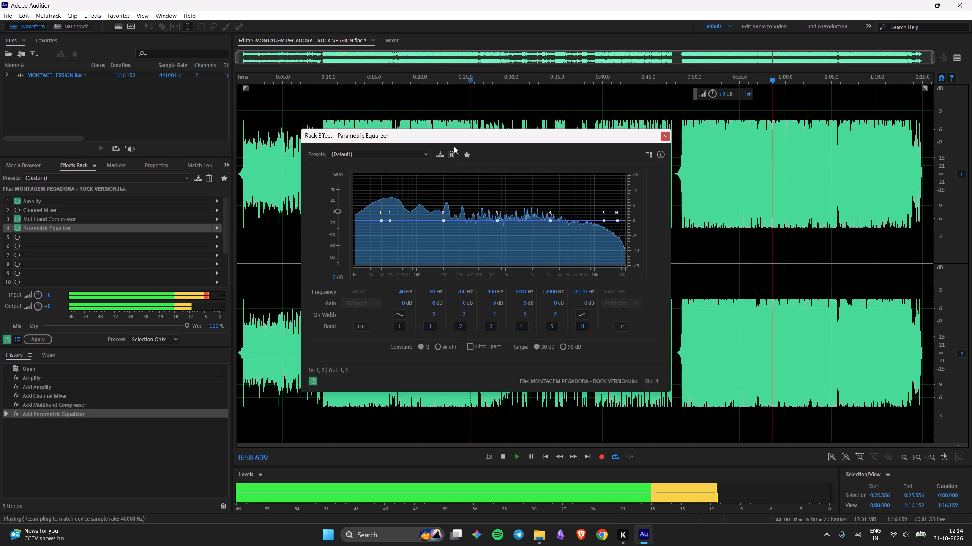
pyautogui.moveTo(457, 144); pyautogui.dragTo(480, 168)
pyautogui.moveTo(478, 142); pyautogui.dragTo(506, 191)
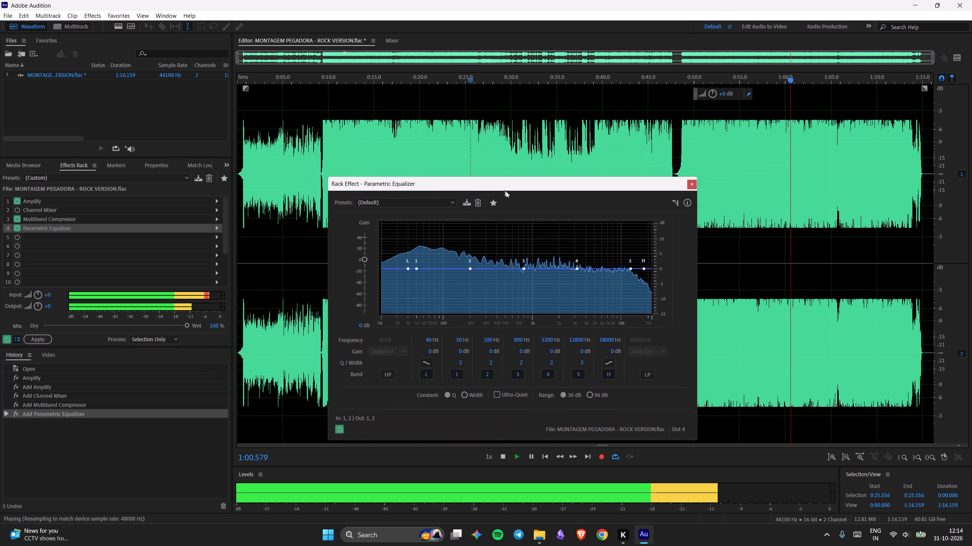
pyautogui.moveTo(506, 191); pyautogui.dragTo(508, 193)
# Move playback back to about 0:10, where the loud section begins, to listen with the Parametric Equalizer open.
pyautogui.click(332, 78)
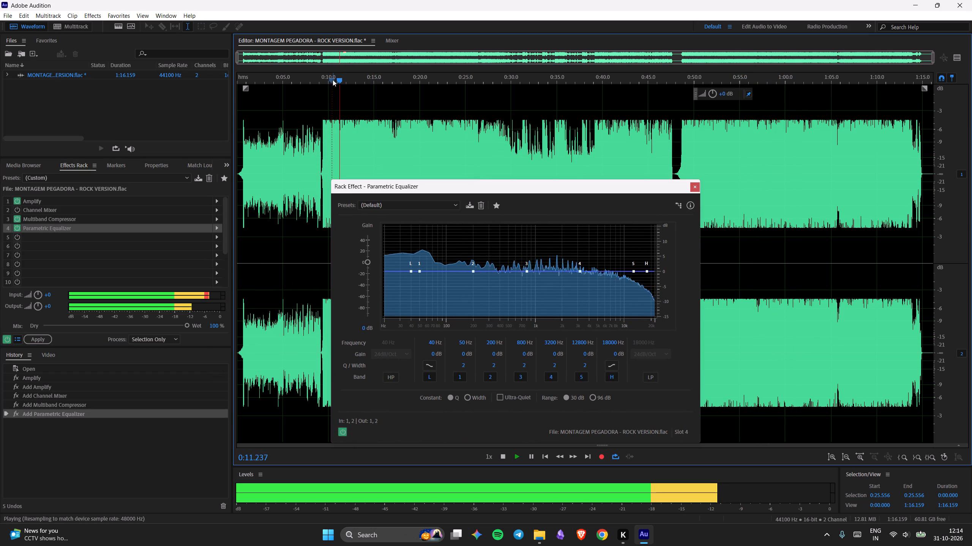
pyautogui.moveTo(329, 80); pyautogui.dragTo(344, 85)
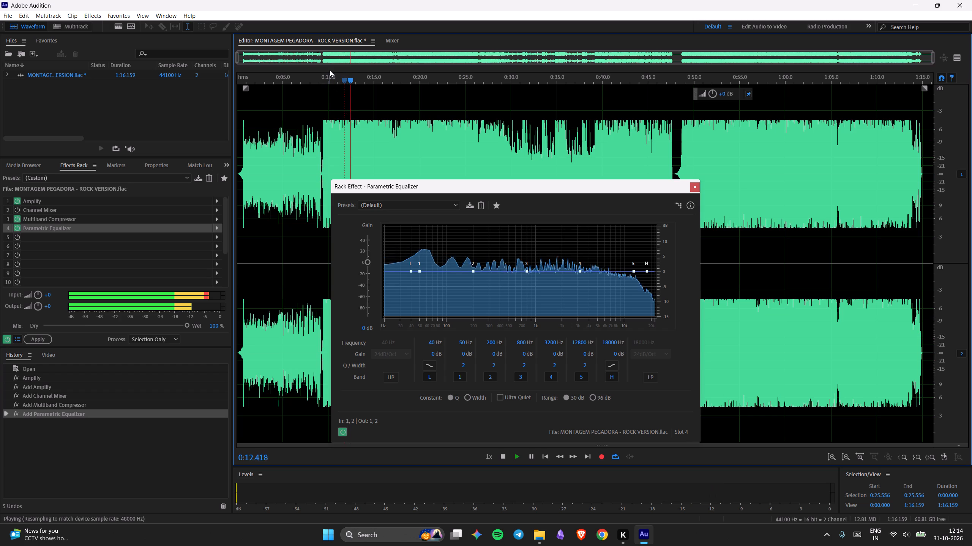
pyautogui.moveTo(328, 60); pyautogui.dragTo(342, 65)
pyautogui.doubleClick(327, 82)
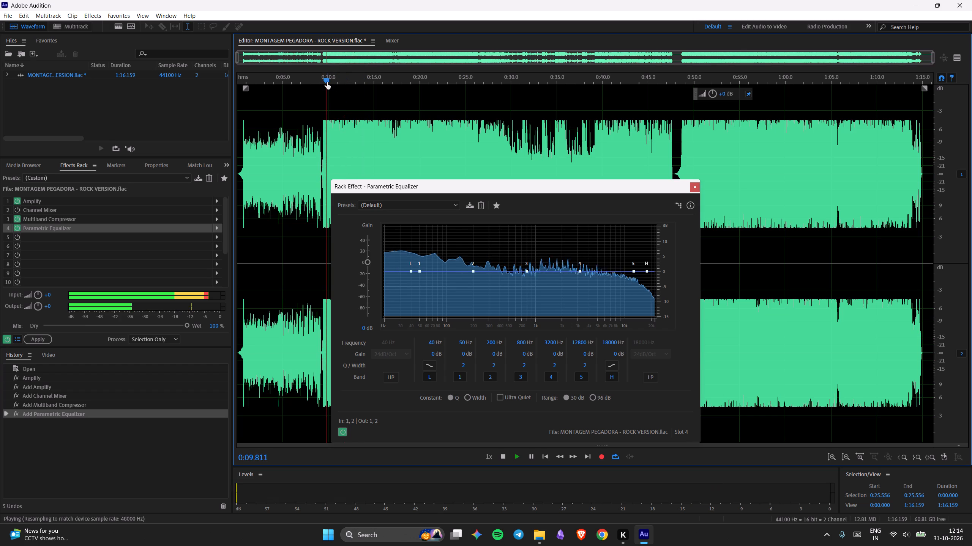
# Select the loud section of the track from about 0:09 to 0:31 for auditioning the equalizer.
pyautogui.moveTo(321, 104); pyautogui.dragTo(474, 130)
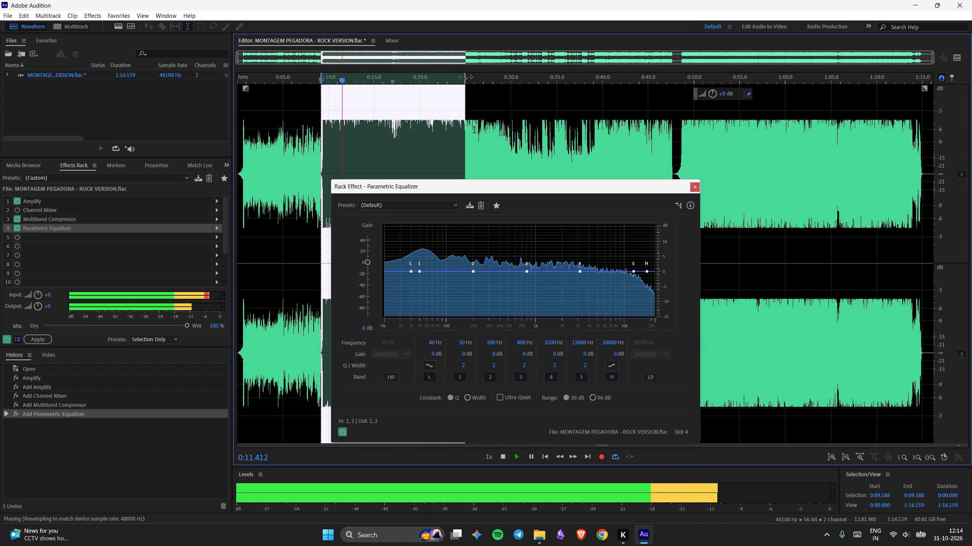
pyautogui.moveTo(474, 130); pyautogui.dragTo(477, 131)
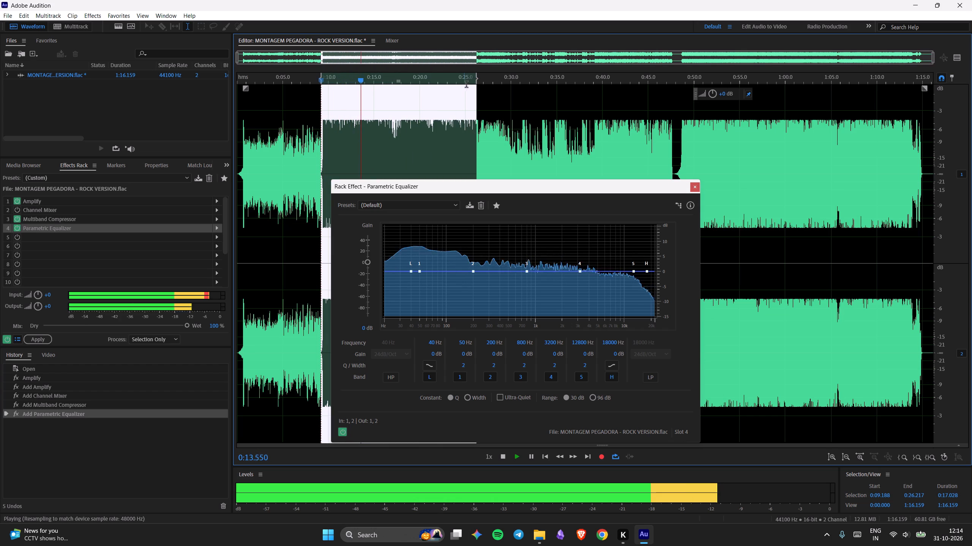
pyautogui.moveTo(477, 81); pyautogui.dragTo(521, 107)
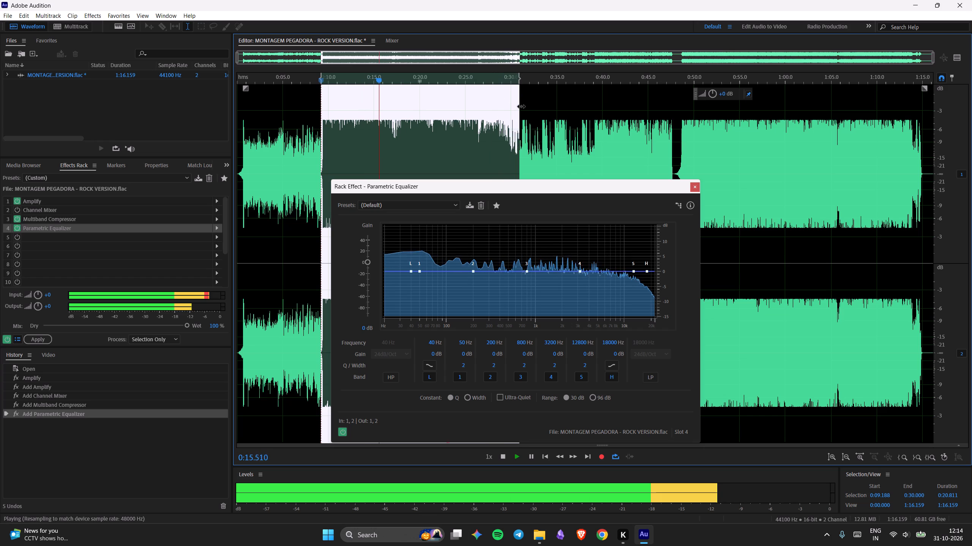
pyautogui.moveTo(521, 107); pyautogui.dragTo(524, 108)
pyautogui.scroll(2, 426, 124)
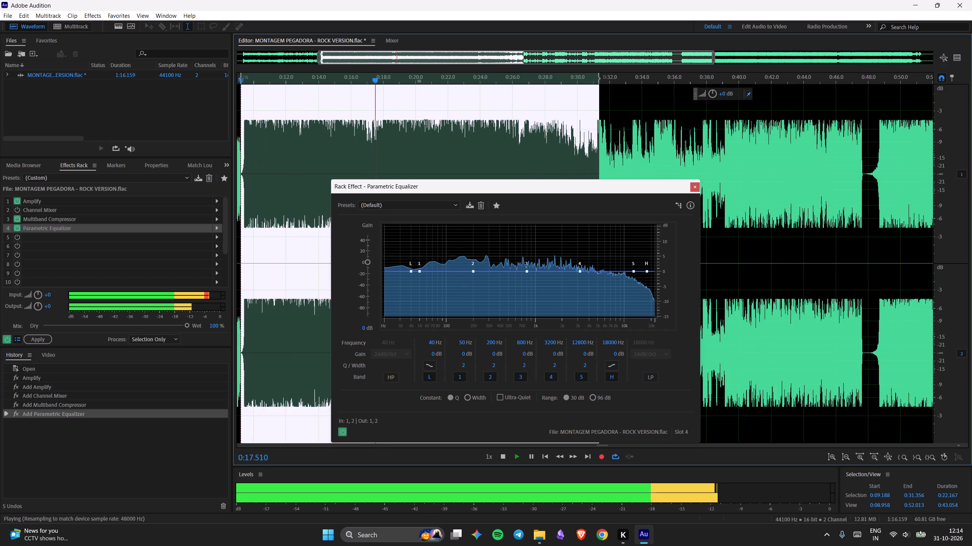
pyautogui.scroll(1, 426, 124)
pyautogui.moveTo(440, 58); pyautogui.dragTo(440, 57)
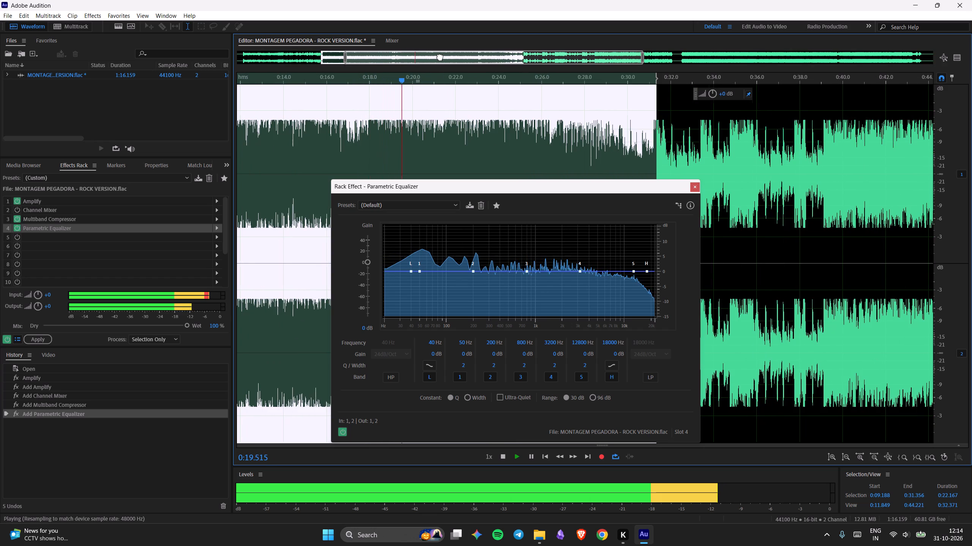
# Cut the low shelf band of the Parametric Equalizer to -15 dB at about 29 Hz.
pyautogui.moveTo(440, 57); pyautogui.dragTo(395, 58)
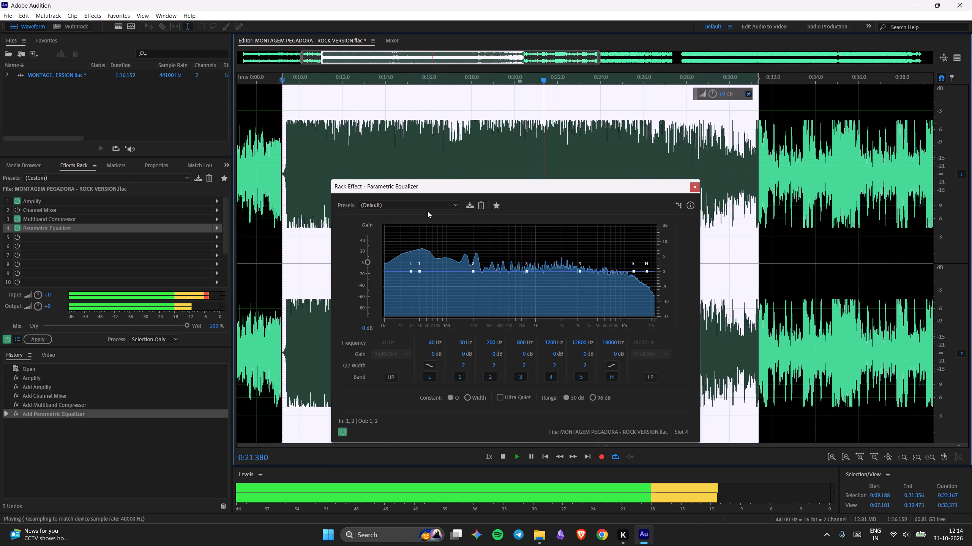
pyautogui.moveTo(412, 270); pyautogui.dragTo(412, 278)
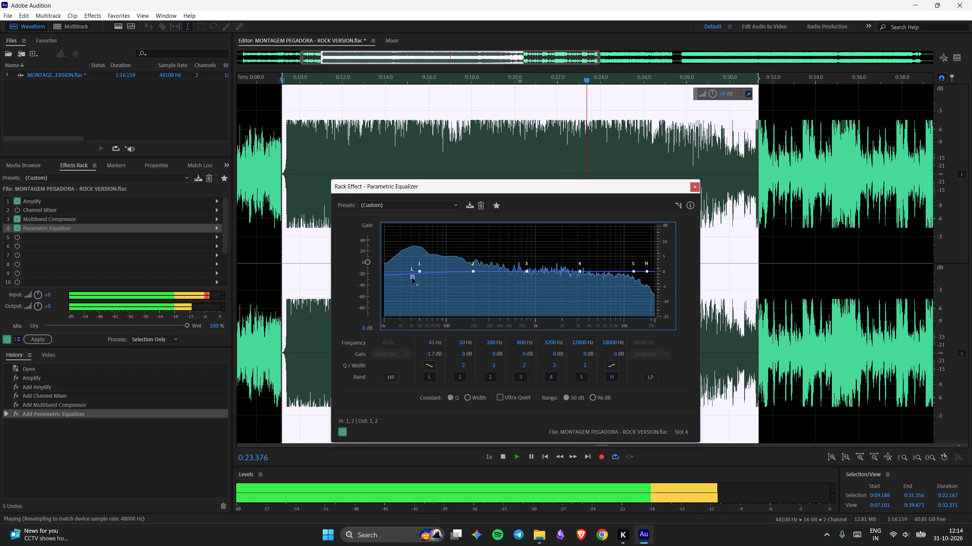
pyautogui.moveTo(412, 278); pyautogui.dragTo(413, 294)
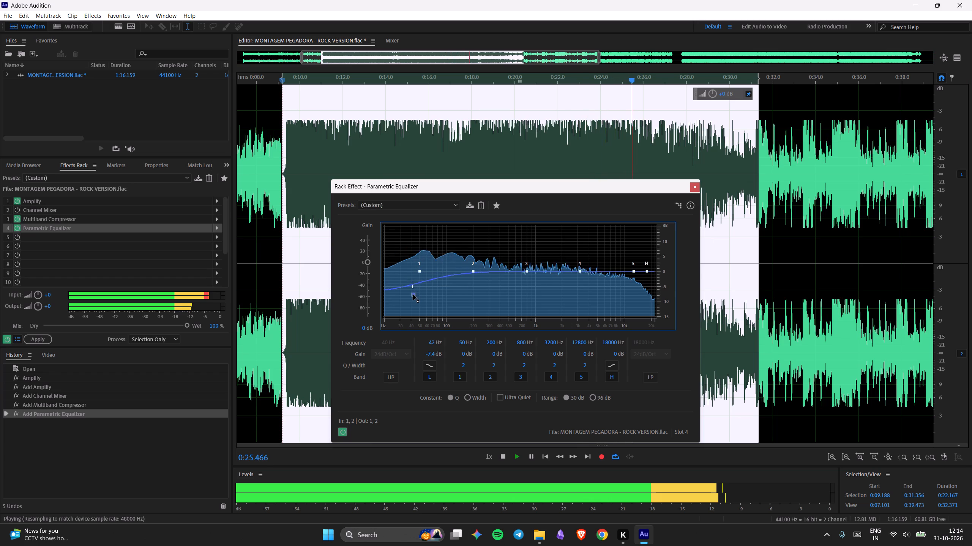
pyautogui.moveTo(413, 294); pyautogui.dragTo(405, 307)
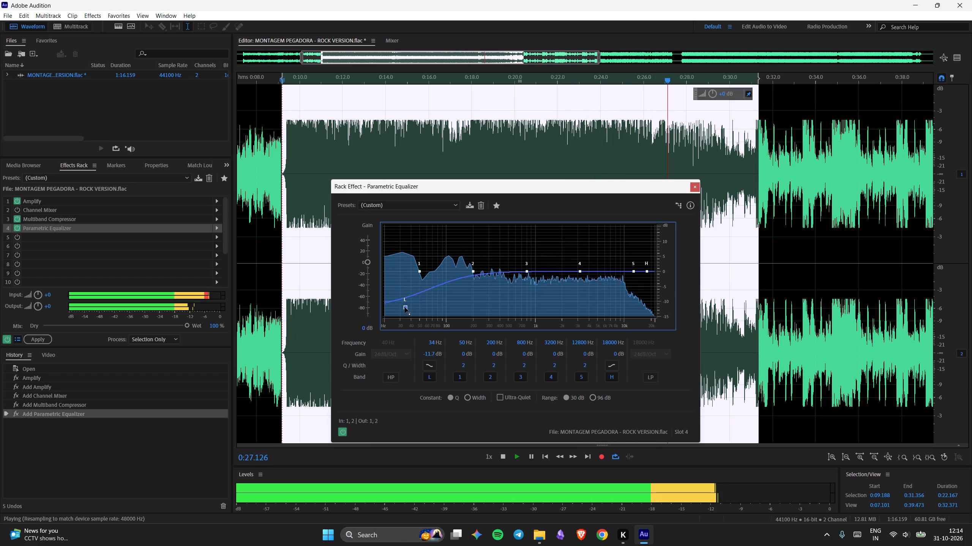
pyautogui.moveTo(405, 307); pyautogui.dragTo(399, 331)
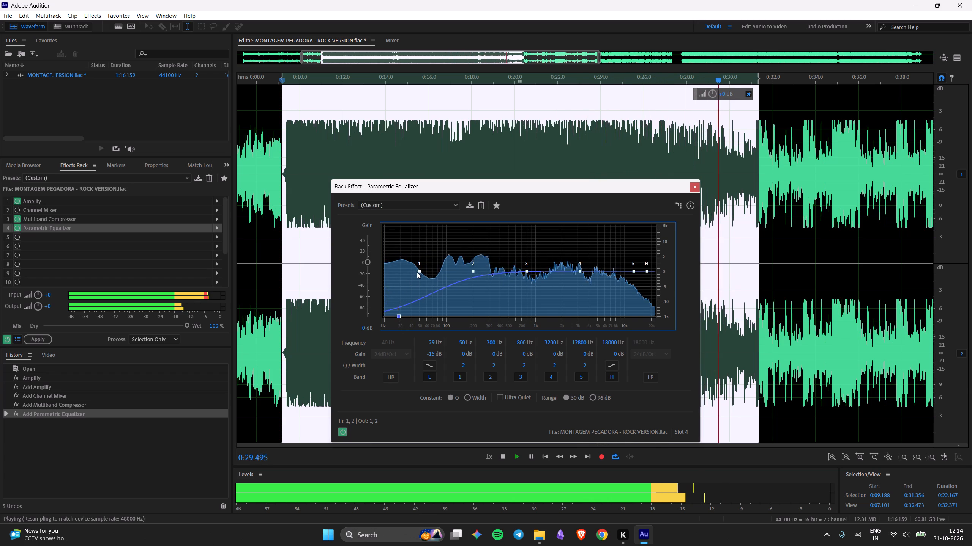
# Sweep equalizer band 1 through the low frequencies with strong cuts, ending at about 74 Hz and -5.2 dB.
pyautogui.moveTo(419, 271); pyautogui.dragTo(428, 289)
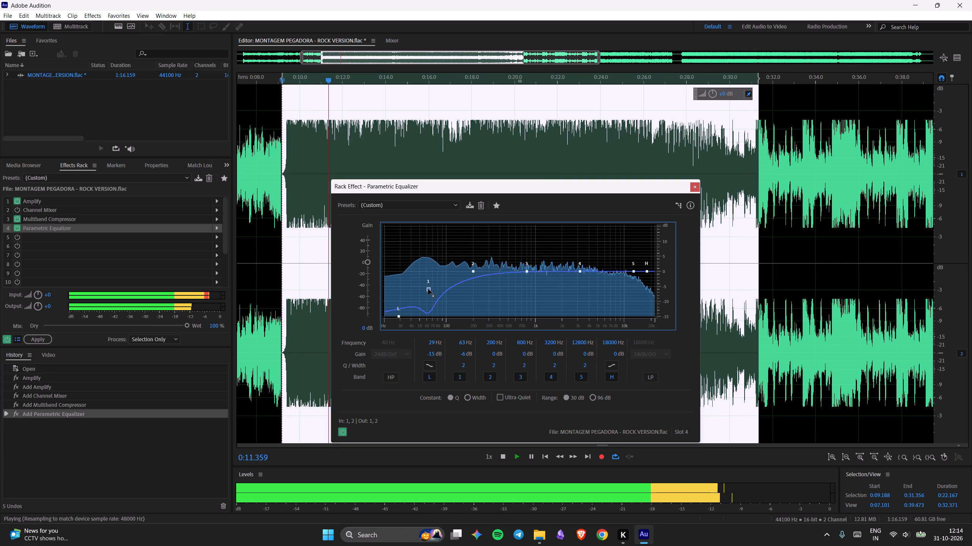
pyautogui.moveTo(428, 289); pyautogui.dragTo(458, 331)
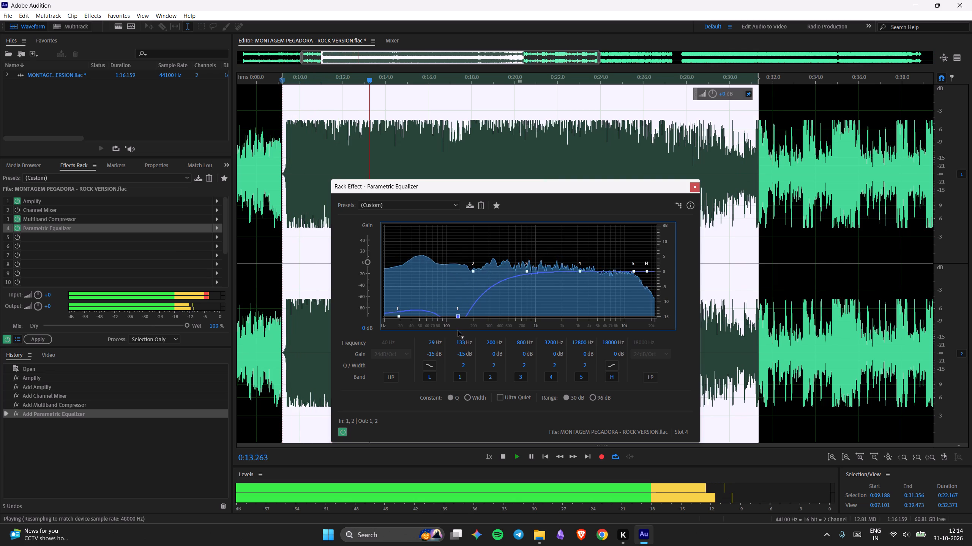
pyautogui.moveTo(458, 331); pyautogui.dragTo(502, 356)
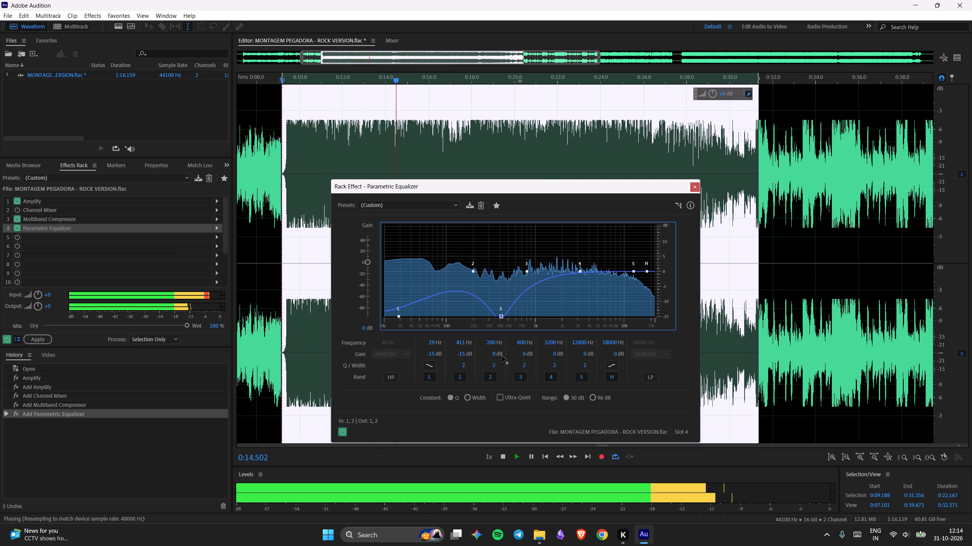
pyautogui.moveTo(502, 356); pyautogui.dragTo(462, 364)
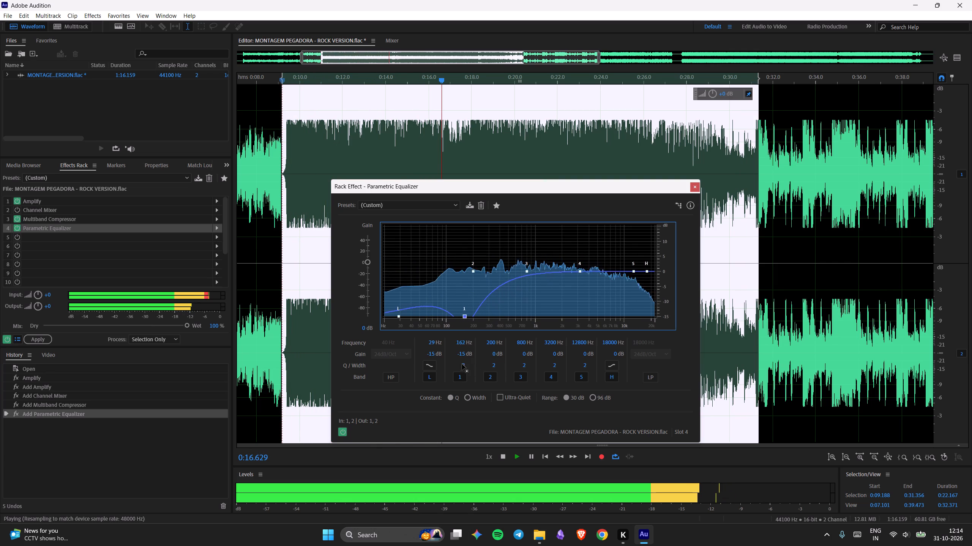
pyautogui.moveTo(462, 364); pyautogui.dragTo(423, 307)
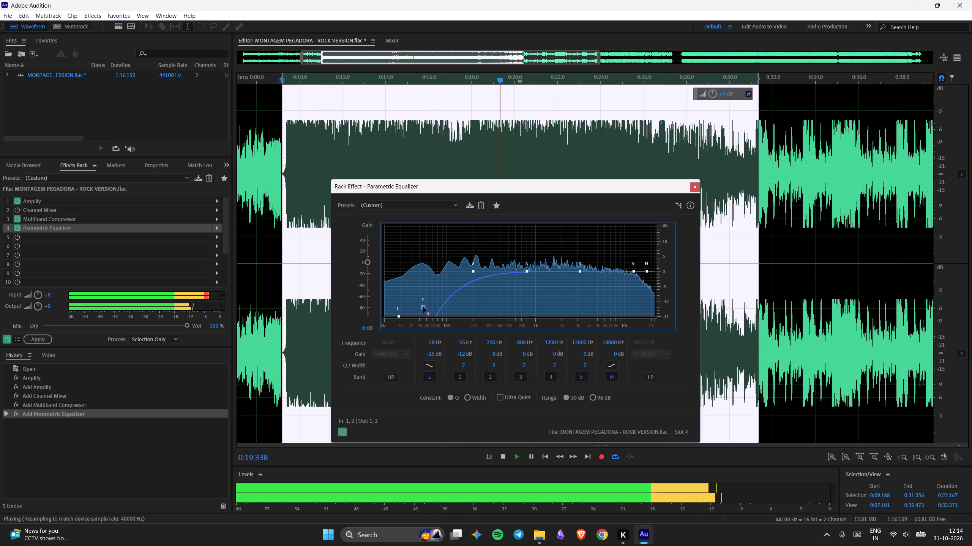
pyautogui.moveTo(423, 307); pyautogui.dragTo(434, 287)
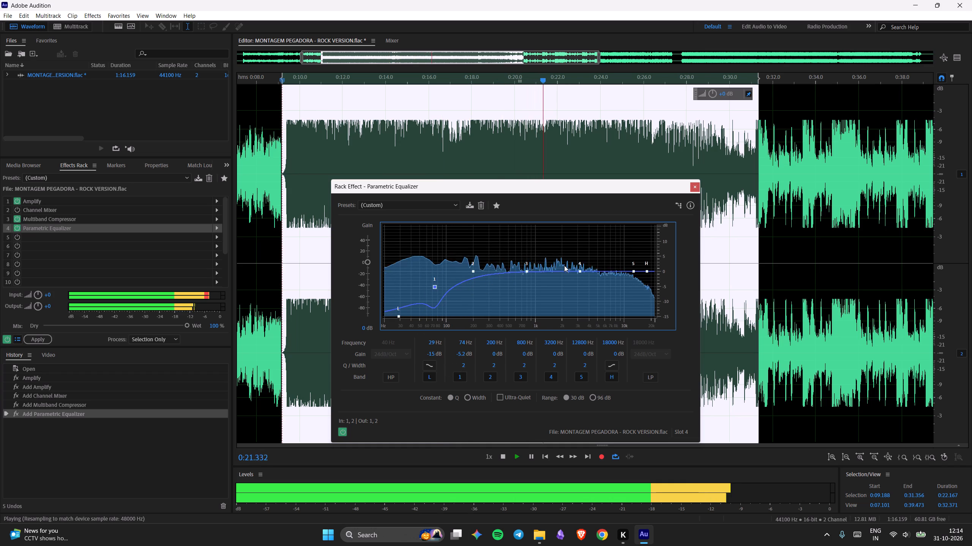
# Boost the equalizer's high shelf band to about 5.5 dB at about 11079 Hz.
pyautogui.moveTo(648, 271); pyautogui.dragTo(646, 267)
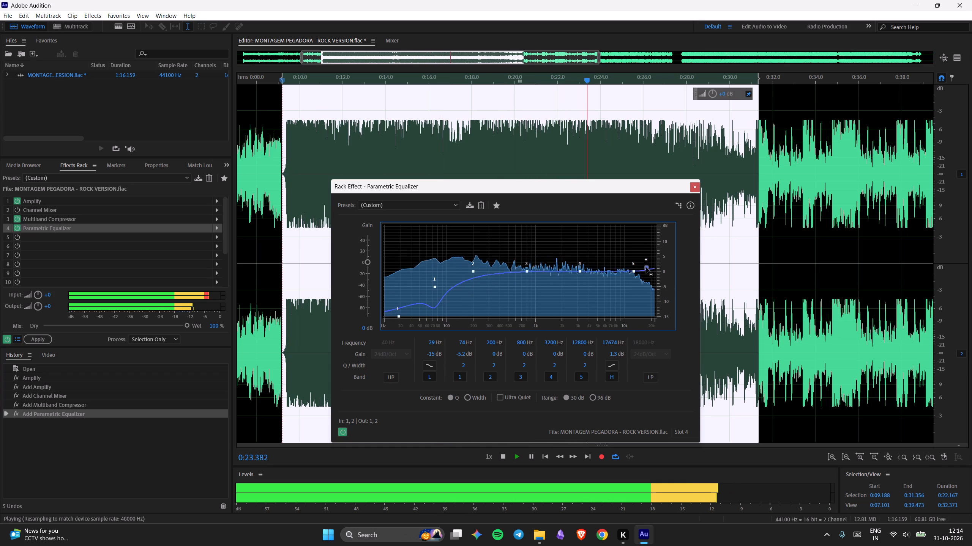
pyautogui.moveTo(646, 267); pyautogui.dragTo(607, 261)
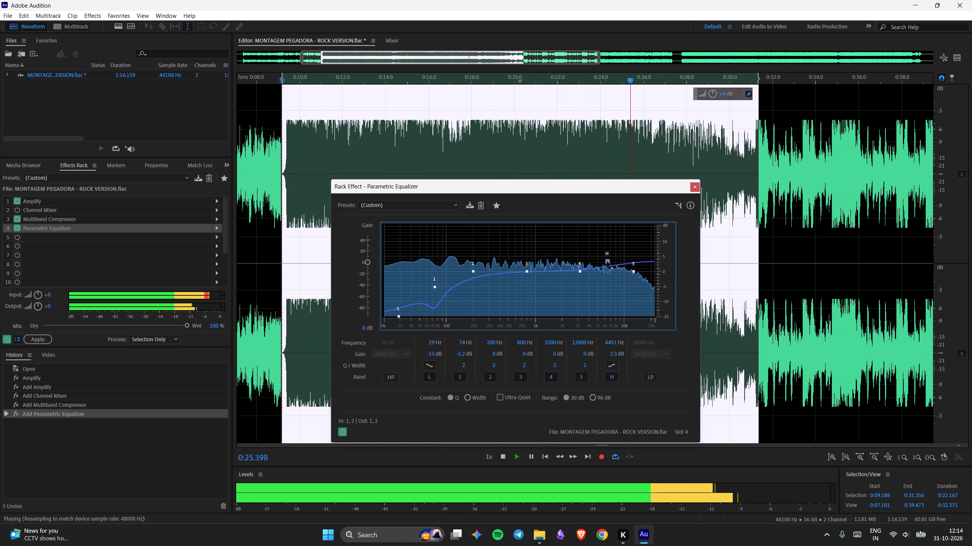
pyautogui.moveTo(607, 261); pyautogui.dragTo(627, 255)
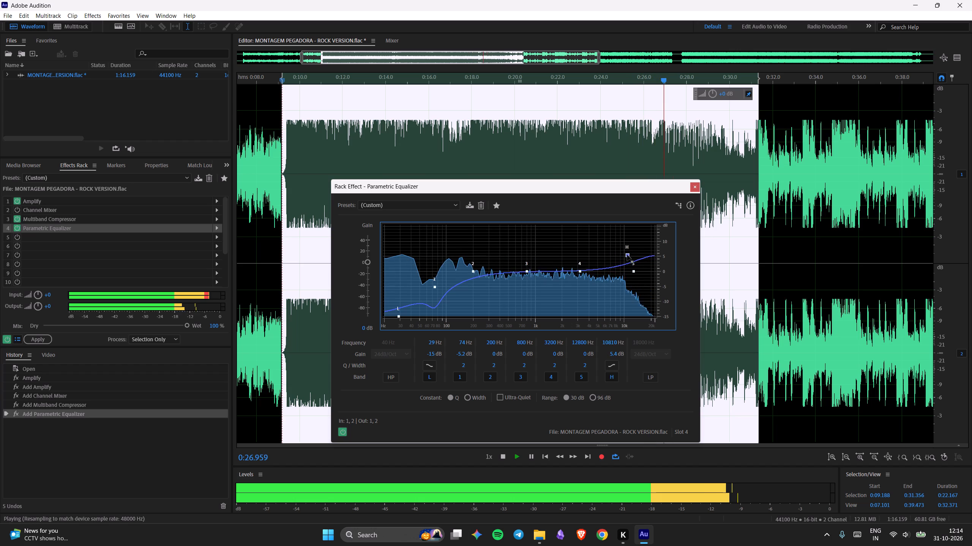
pyautogui.moveTo(627, 255); pyautogui.dragTo(628, 254)
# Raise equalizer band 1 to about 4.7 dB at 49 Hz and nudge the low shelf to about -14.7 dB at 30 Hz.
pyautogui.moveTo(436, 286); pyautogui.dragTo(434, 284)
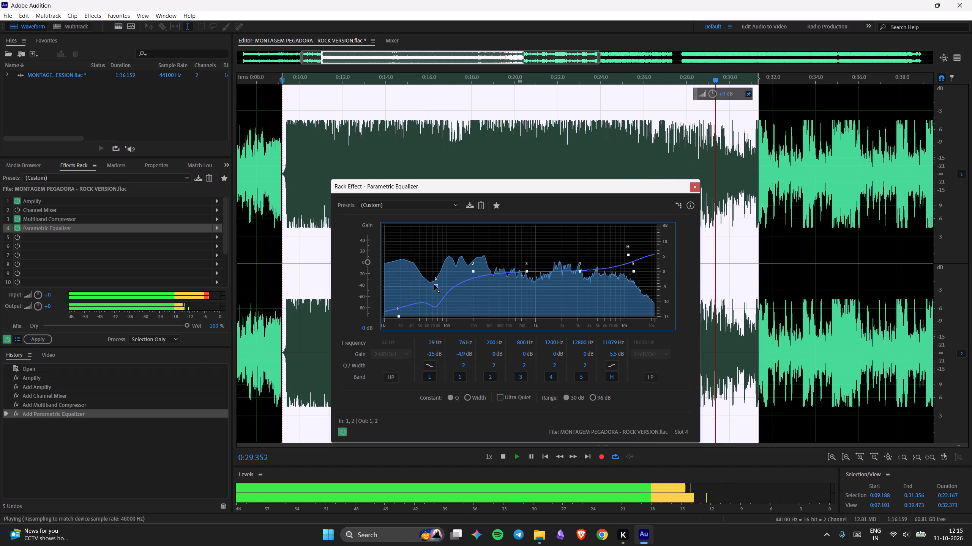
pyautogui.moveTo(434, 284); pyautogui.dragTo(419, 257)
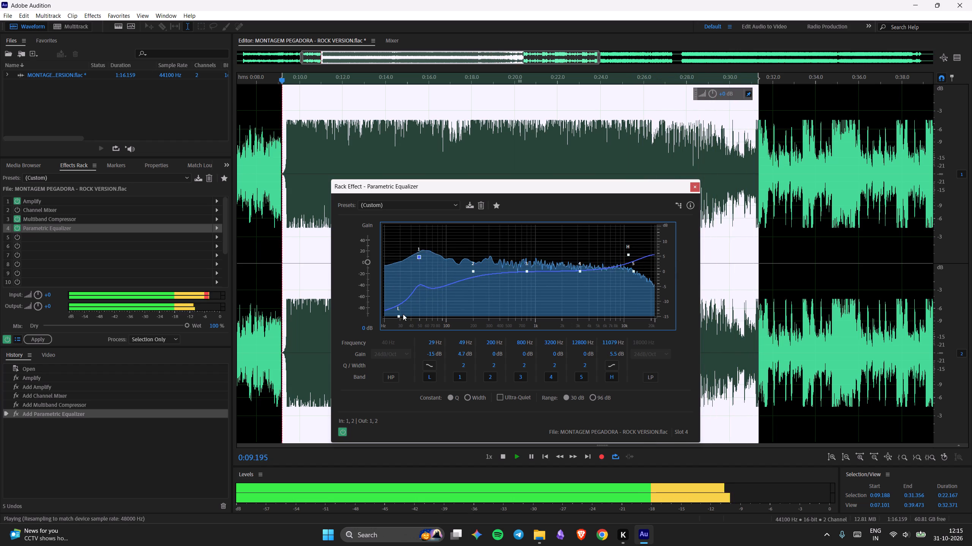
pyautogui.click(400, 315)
# Clear the time selection and move playback to about 0:28 to audition the equalizer past the loud section.
pyautogui.click(395, 107)
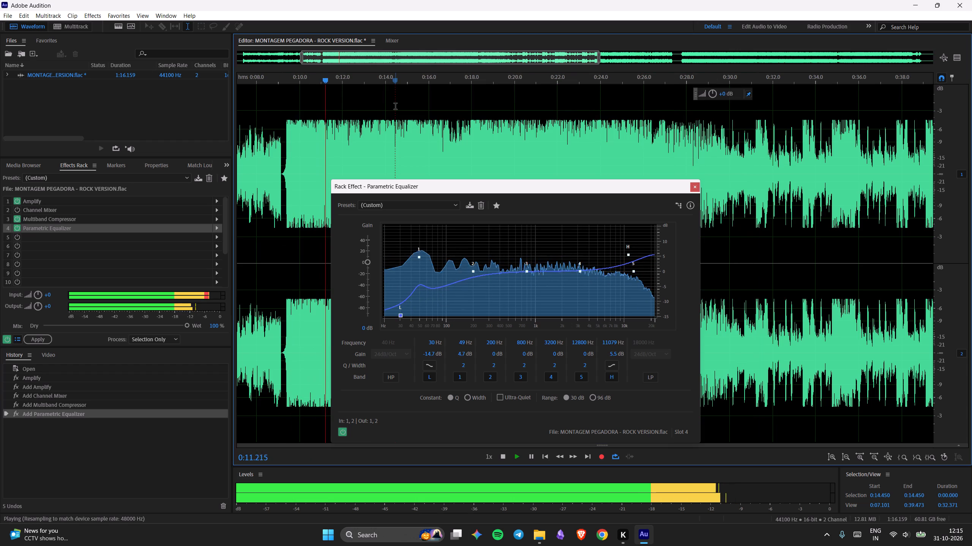
pyautogui.click(696, 78)
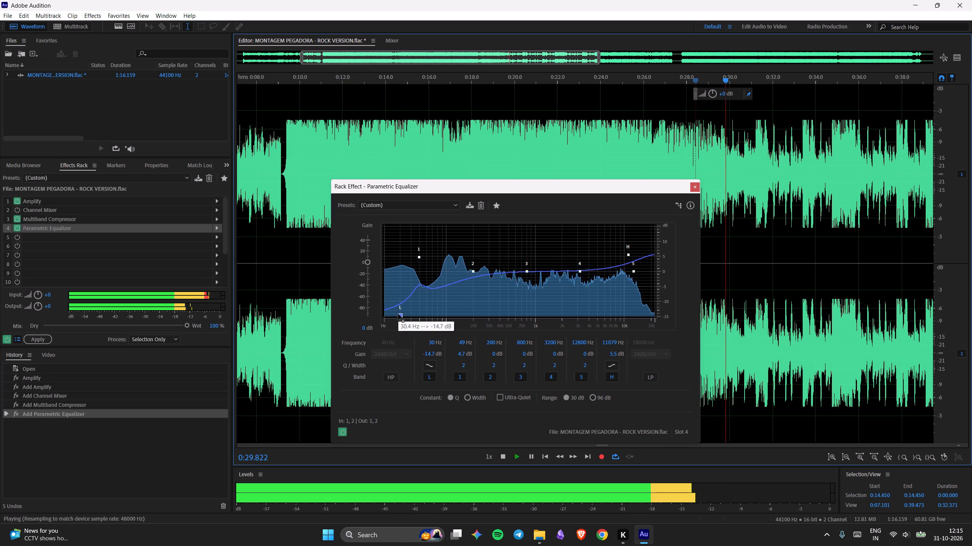
# Boost the equalizer's low shelf band to 15 dB at 20 Hz.
pyautogui.moveTo(398, 314); pyautogui.dragTo(369, 237)
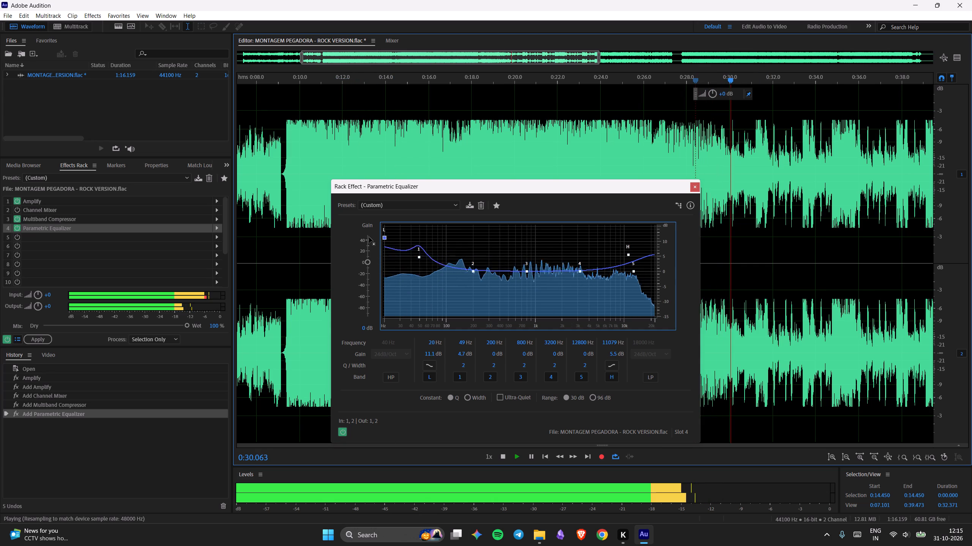
pyautogui.moveTo(369, 237); pyautogui.dragTo(368, 205)
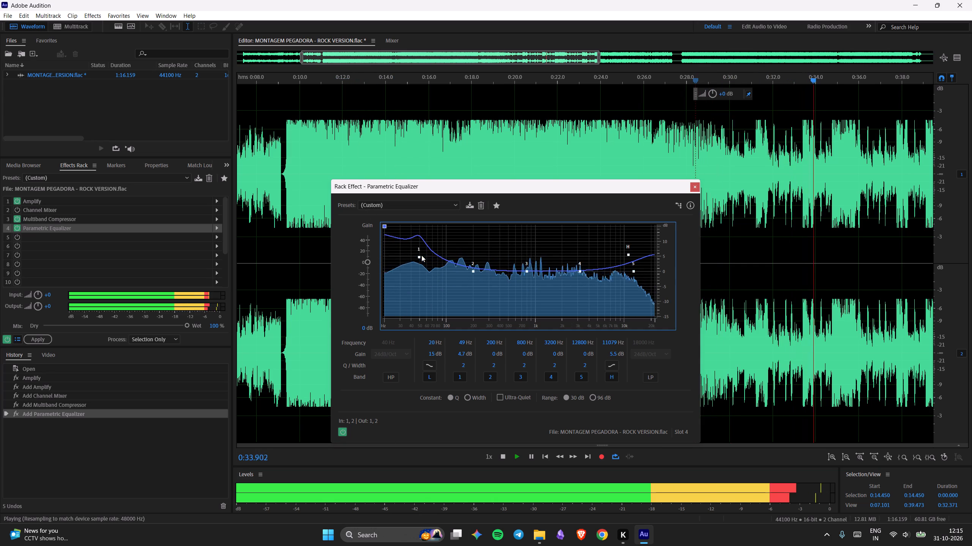
# Move equalizer band 1 down to about 32 Hz with a gain of about 3.2 dB.
pyautogui.moveTo(421, 255); pyautogui.dragTo(392, 237)
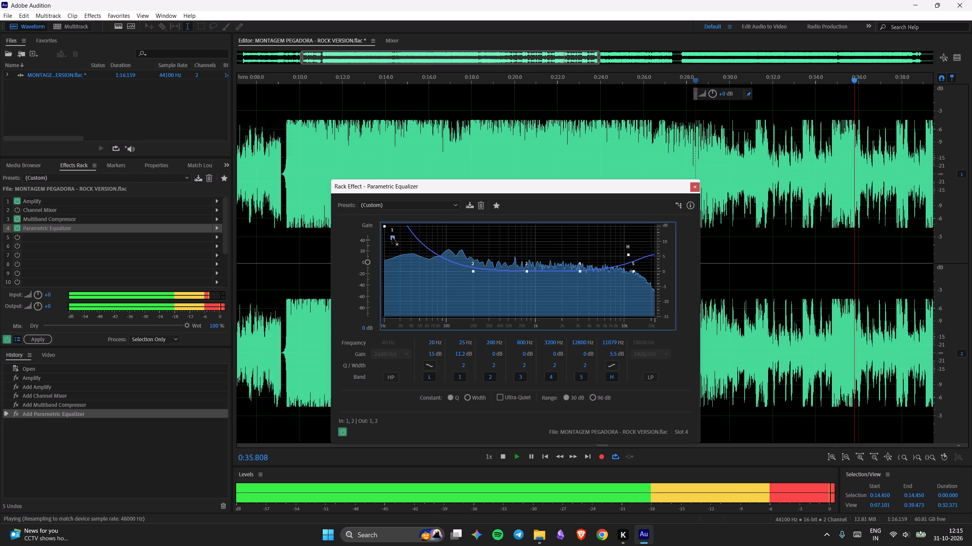
pyautogui.moveTo(392, 237); pyautogui.dragTo(398, 255)
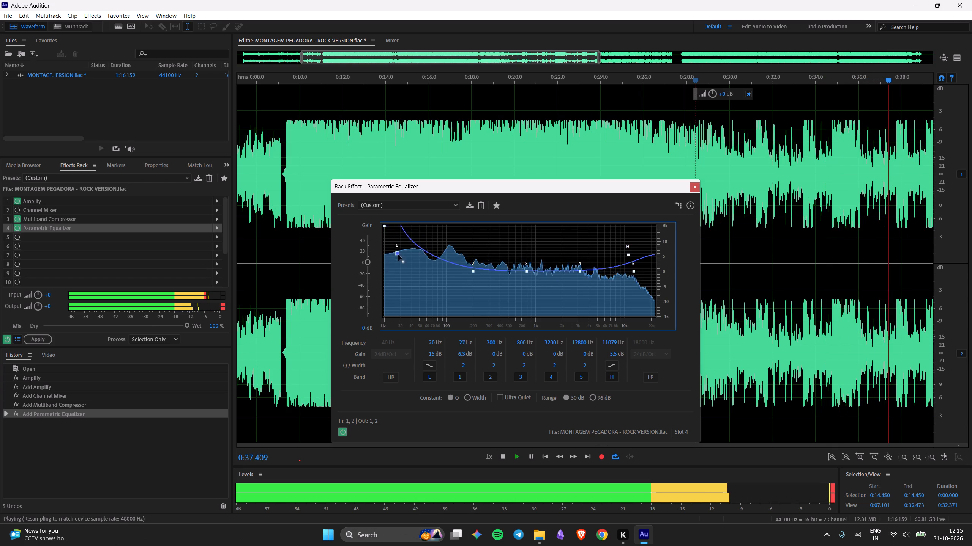
pyautogui.moveTo(398, 255); pyautogui.dragTo(401, 262)
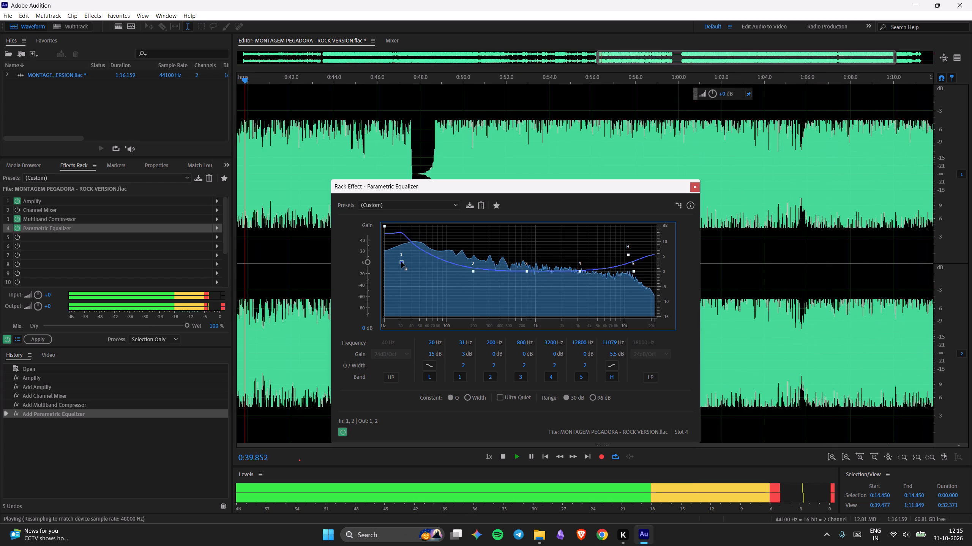
pyautogui.moveTo(401, 262); pyautogui.dragTo(403, 262)
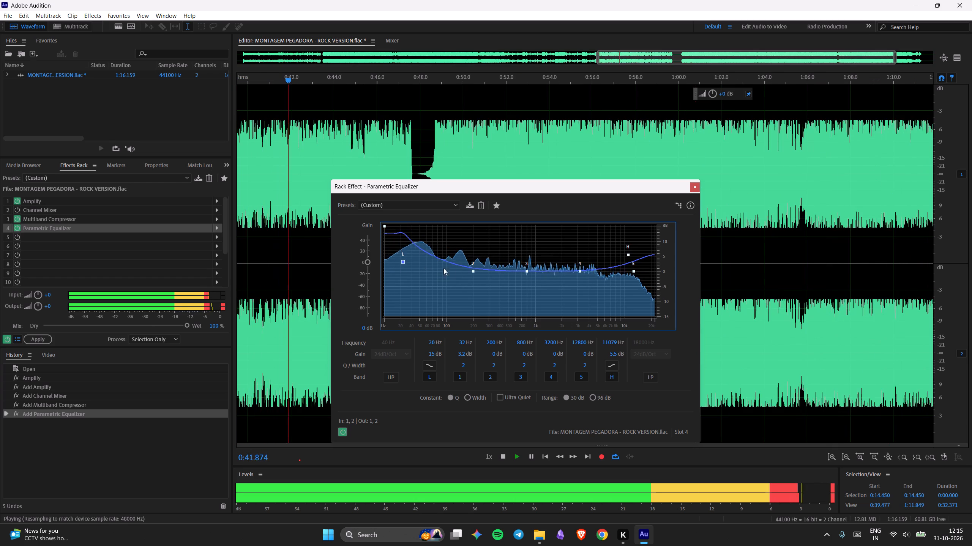
# Boost equalizer band 2 to about 9.6 dB at about 271 Hz.
pyautogui.moveTo(474, 270); pyautogui.dragTo(478, 250)
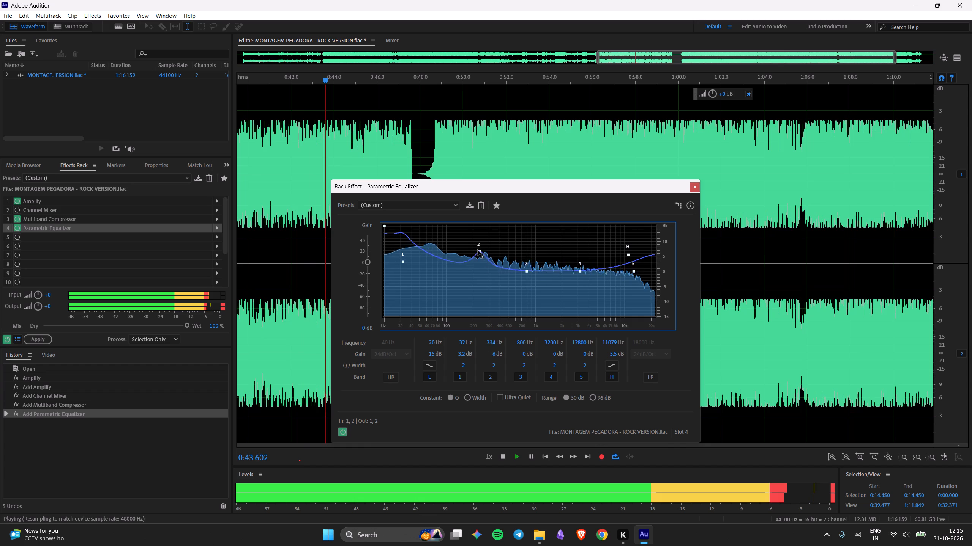
pyautogui.moveTo(478, 250); pyautogui.dragTo(480, 228)
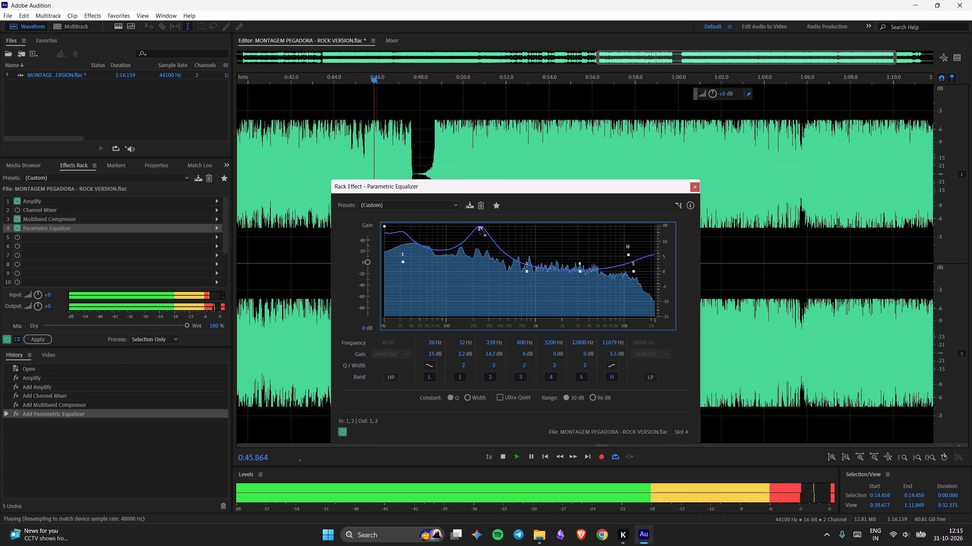
pyautogui.moveTo(480, 228); pyautogui.dragTo(480, 225)
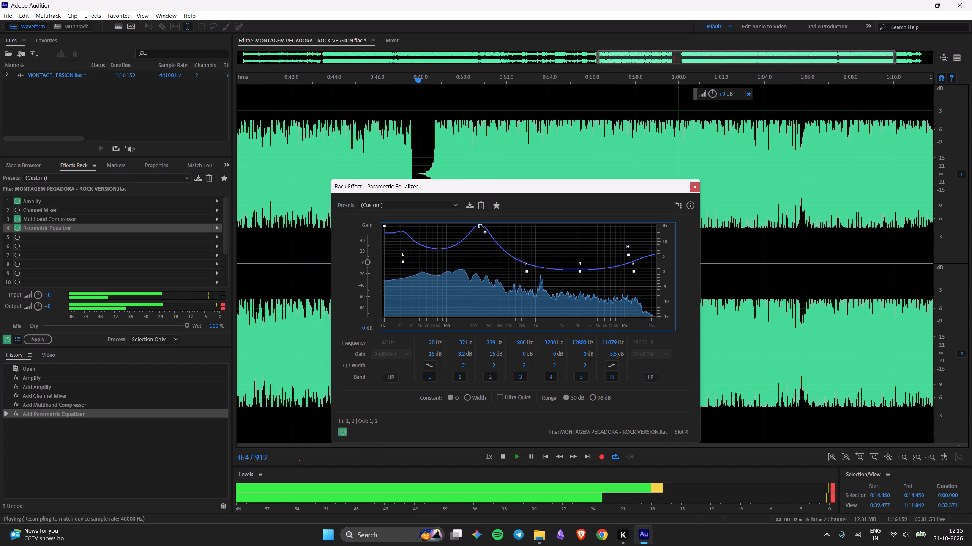
pyautogui.moveTo(480, 225); pyautogui.dragTo(485, 239)
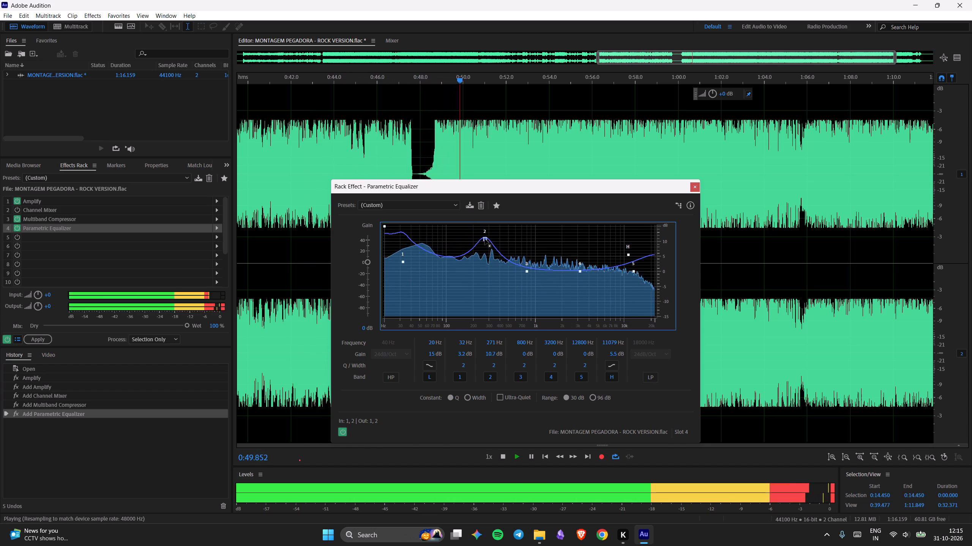
pyautogui.moveTo(485, 239); pyautogui.dragTo(485, 242)
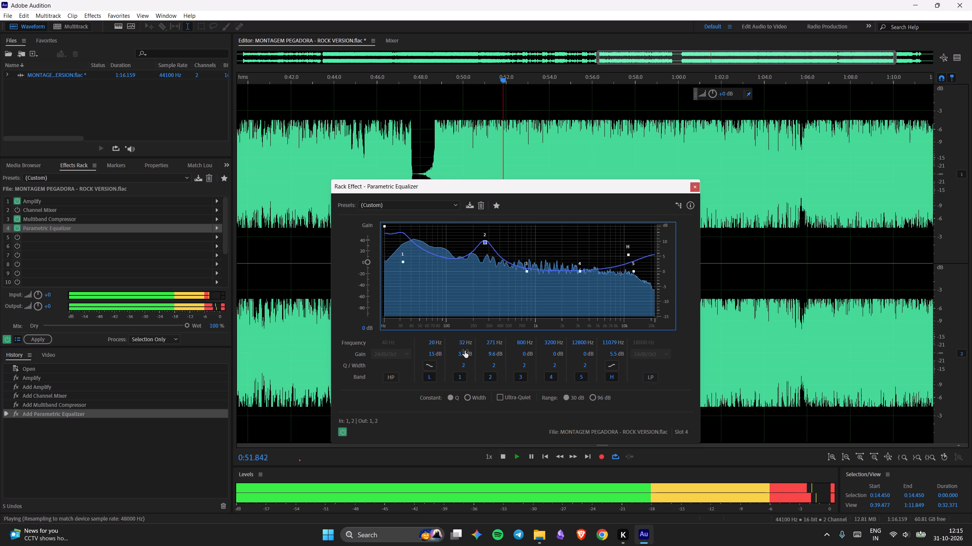
# Set the frequency of equalizer band 1 to 30 Hz.
pyautogui.moveTo(461, 344); pyautogui.dragTo(462, 348)
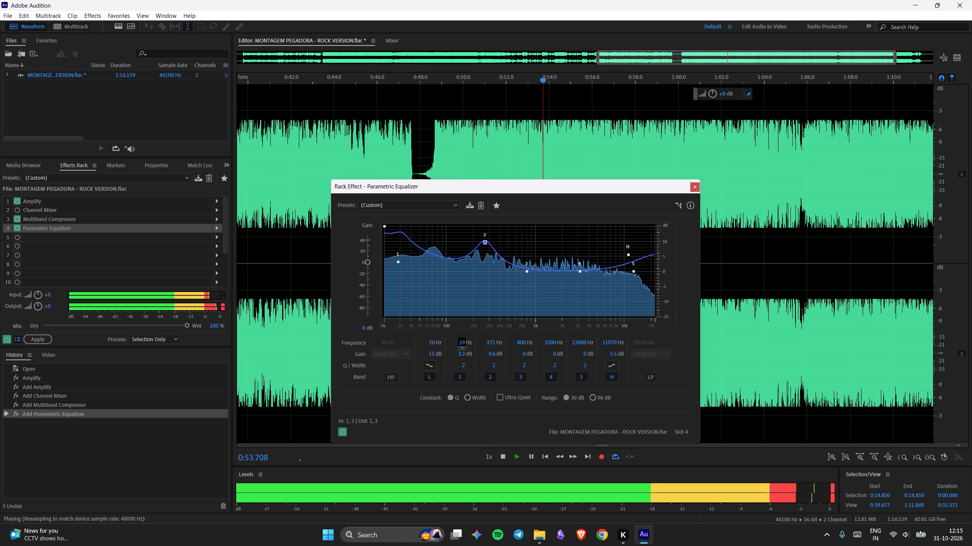
pyautogui.moveTo(462, 348); pyautogui.dragTo(467, 350)
# Sweep the frequency of equalizer band 2 up to about 1120 Hz and back, leaving it at 261 Hz.
pyautogui.moveTo(489, 344); pyautogui.dragTo(497, 346)
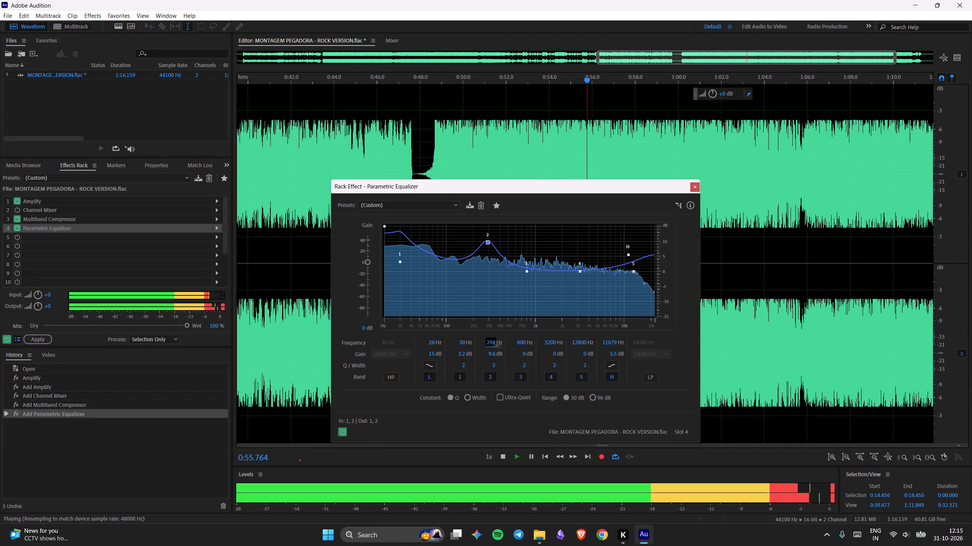
pyautogui.moveTo(497, 346); pyautogui.dragTo(533, 353)
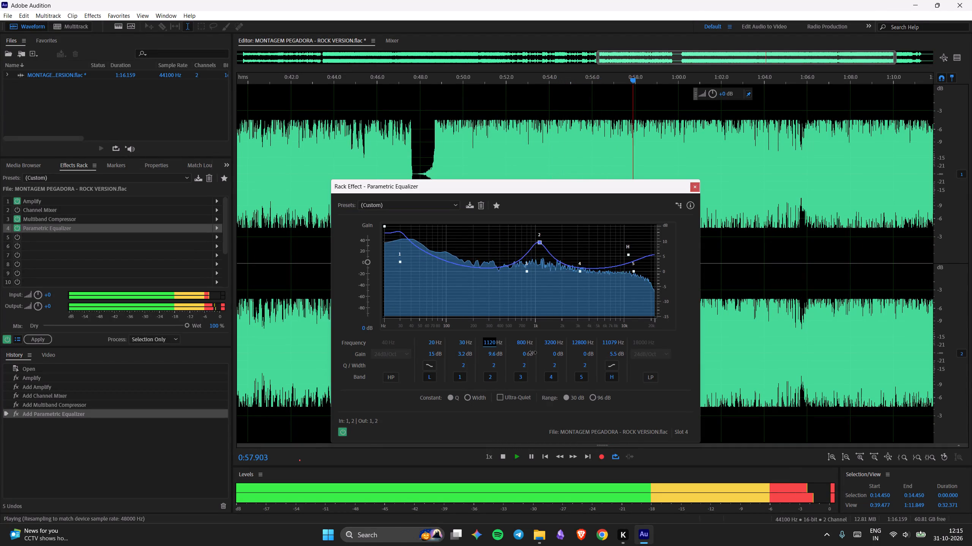
pyautogui.moveTo(533, 353); pyautogui.dragTo(487, 342)
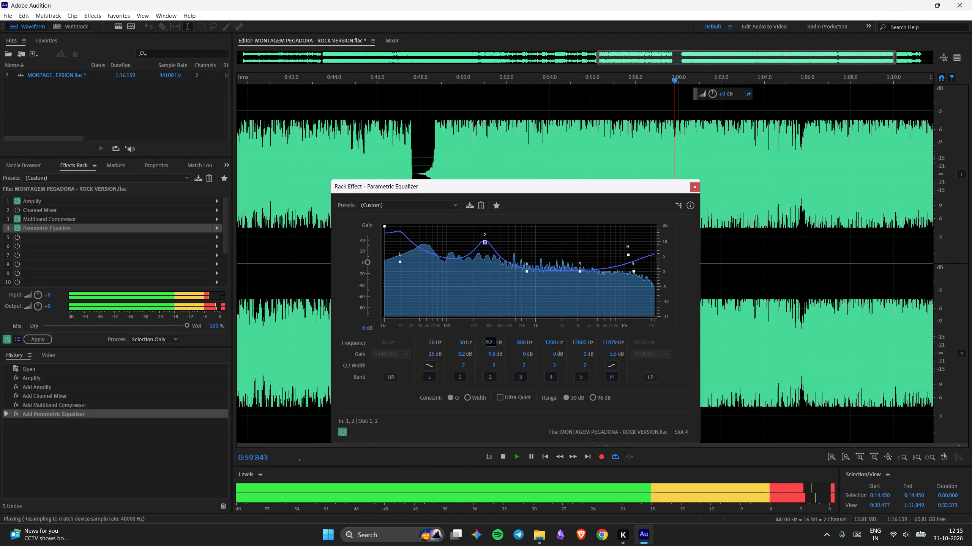
pyautogui.moveTo(487, 342); pyautogui.dragTo(486, 341)
# Boost equalizer band 3 to about 6.5 dB and move its frequency up to about 1969 Hz.
pyautogui.moveTo(526, 352); pyautogui.dragTo(543, 357)
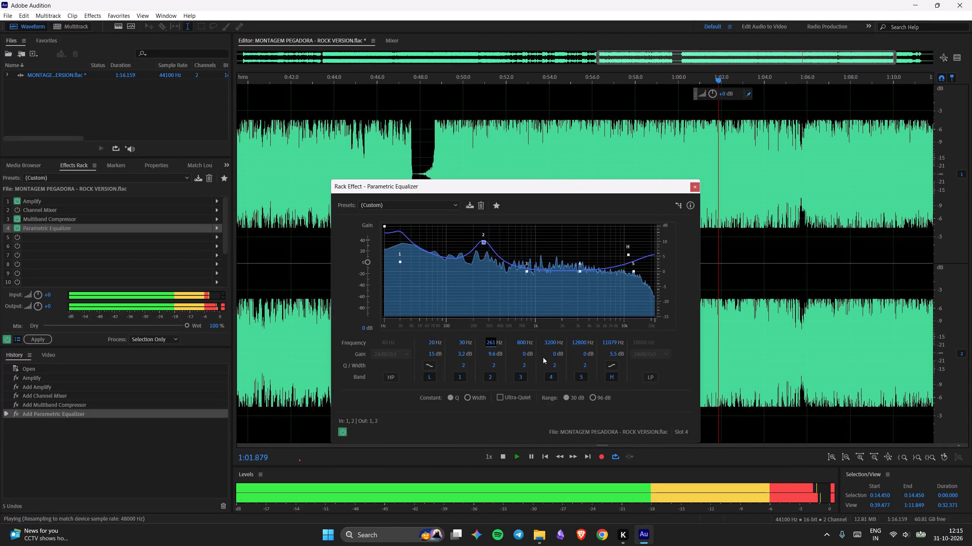
pyautogui.moveTo(543, 357); pyautogui.dragTo(550, 358)
pyautogui.moveTo(524, 353); pyautogui.dragTo(542, 356)
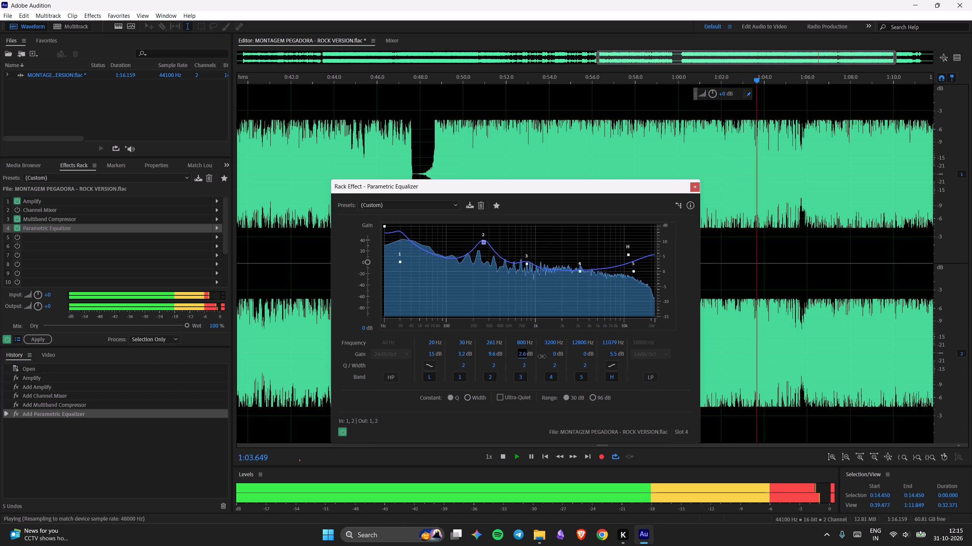
pyautogui.moveTo(542, 356); pyautogui.dragTo(566, 363)
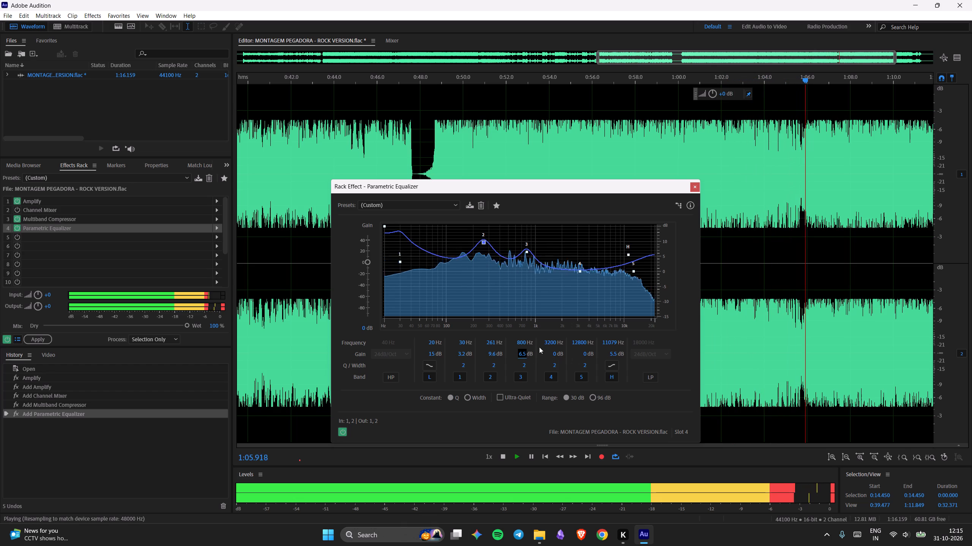
pyautogui.moveTo(522, 344); pyautogui.dragTo(563, 355)
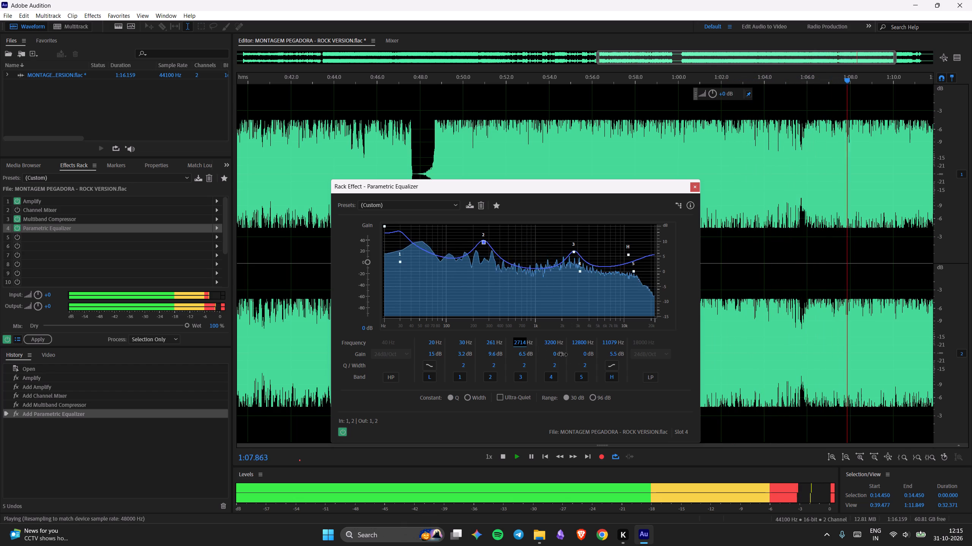
pyautogui.moveTo(563, 355); pyautogui.dragTo(559, 358)
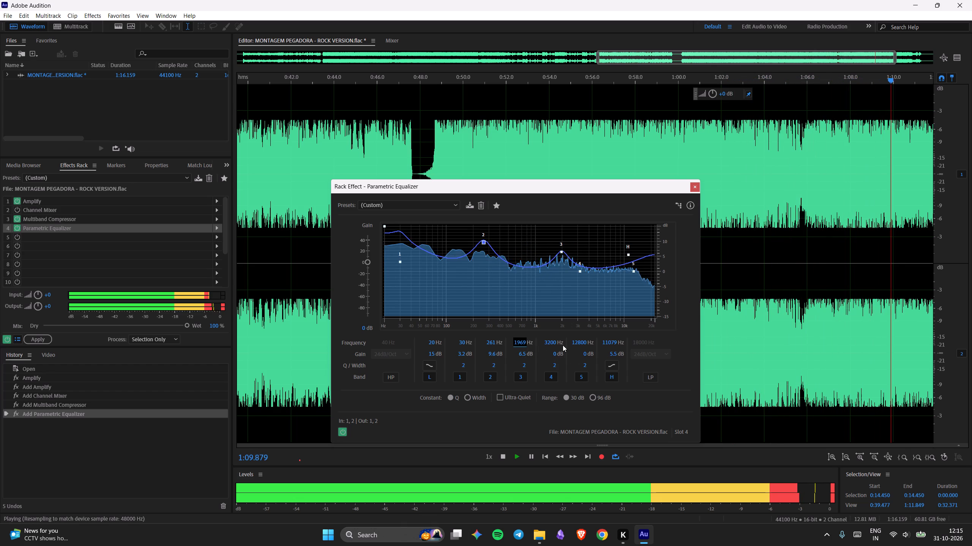
# Raise the equalizer's high shelf to about 11765 Hz with a gain of about 8.6 dB.
pyautogui.moveTo(610, 344); pyautogui.dragTo(613, 344)
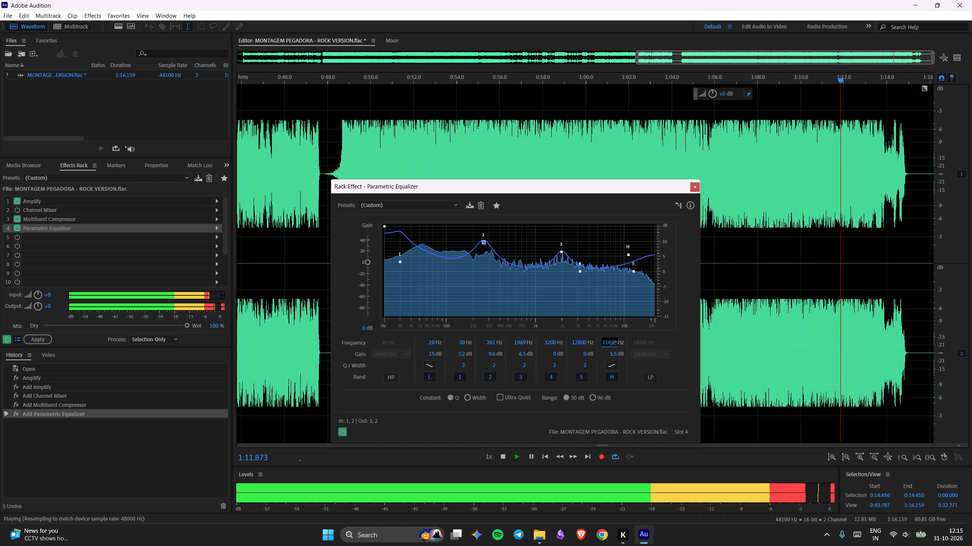
pyautogui.moveTo(613, 344); pyautogui.dragTo(616, 348)
pyautogui.moveTo(616, 353); pyautogui.dragTo(636, 358)
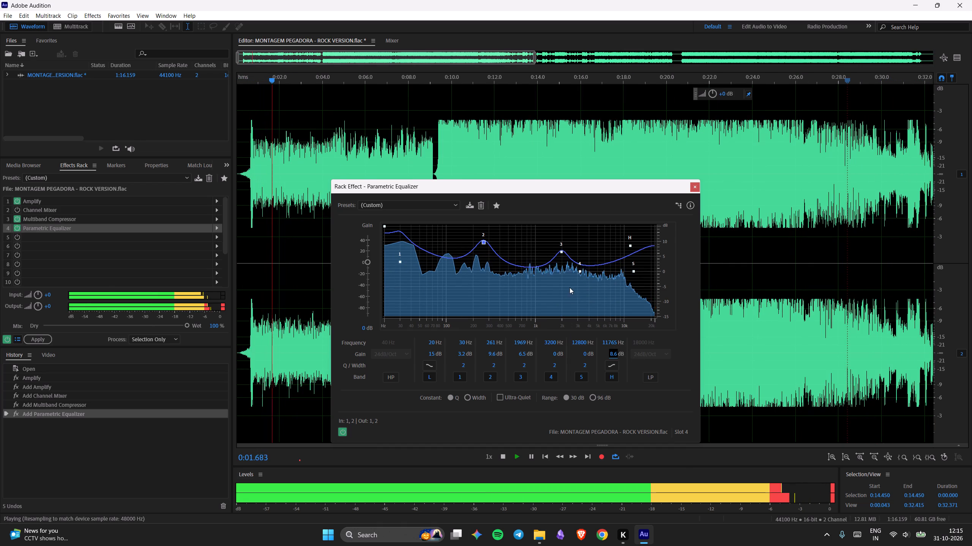
# Bypass the Parametric Equalizer and re-enable it to compare the sound during playback.
pyautogui.click(344, 430)
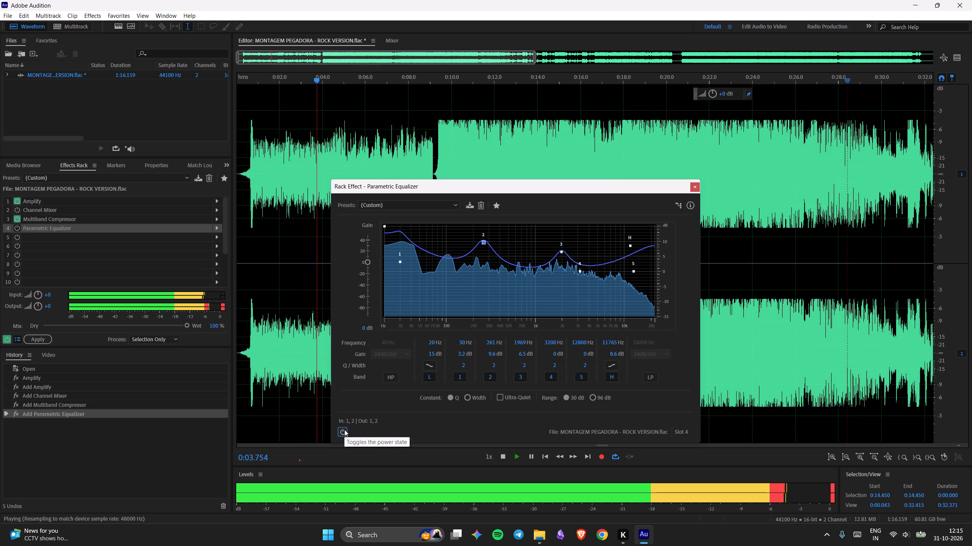
pyautogui.click(344, 430)
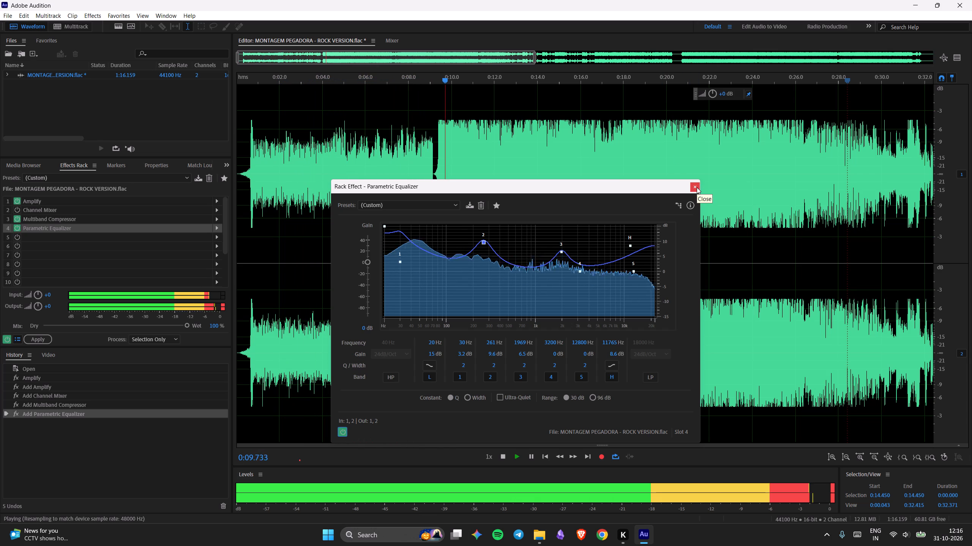
# Enable Ultra-Quiet in the equalizer, try constant Width before returning to constant Q, and close the effect window.
pyautogui.click(500, 398)
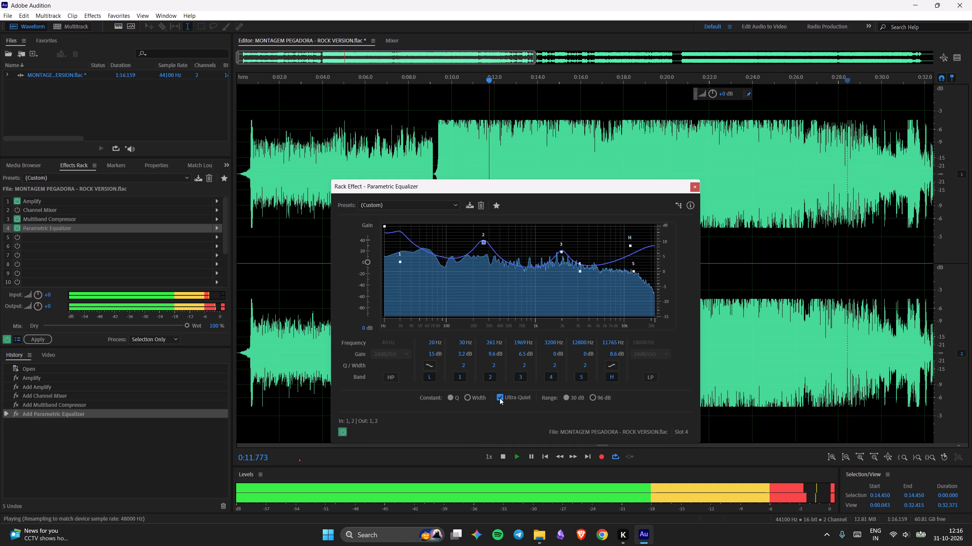
pyautogui.click(467, 398)
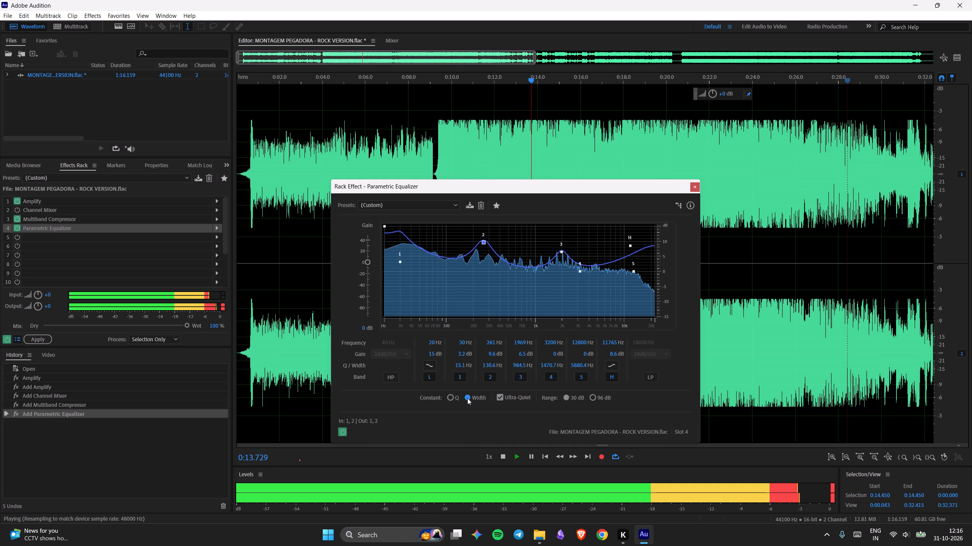
pyautogui.click(450, 395)
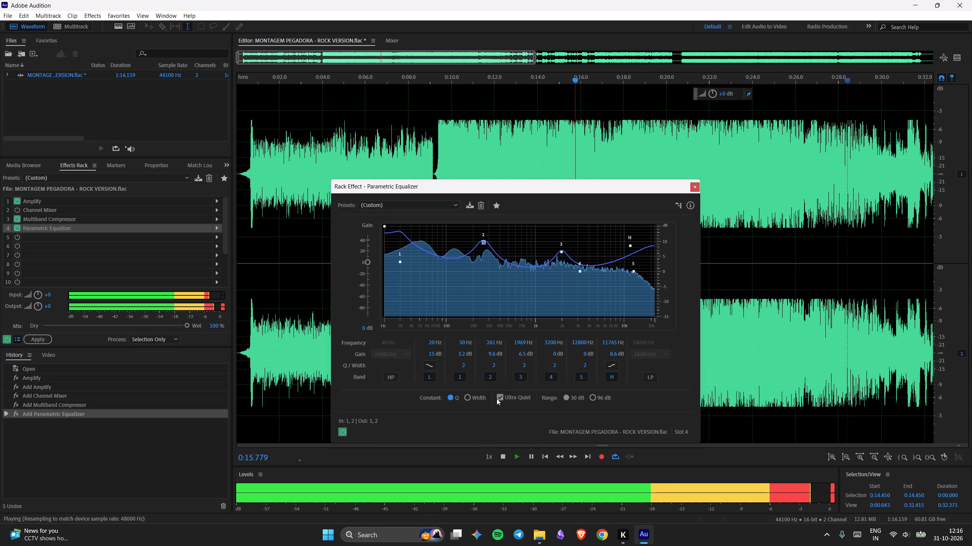
pyautogui.click(499, 398)
pyautogui.click(499, 398)
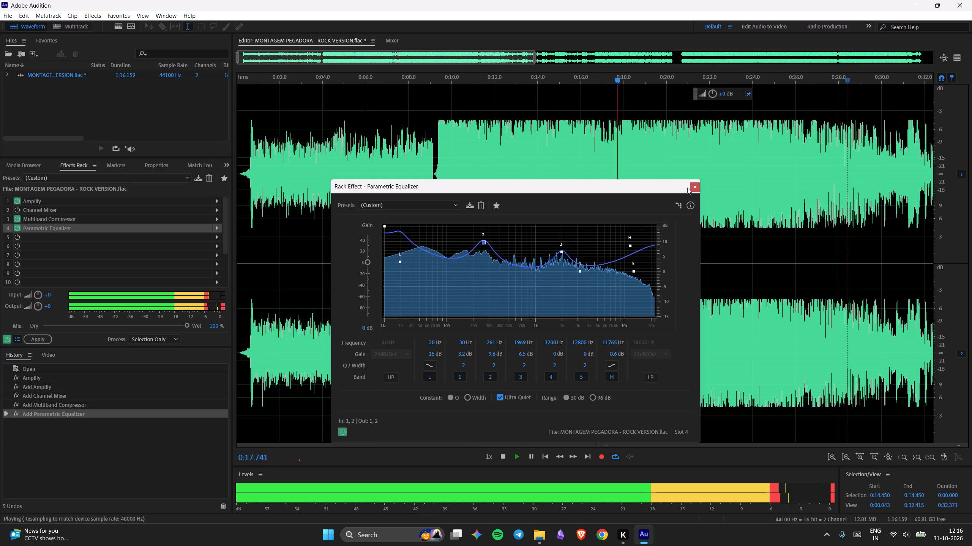
pyautogui.click(692, 187)
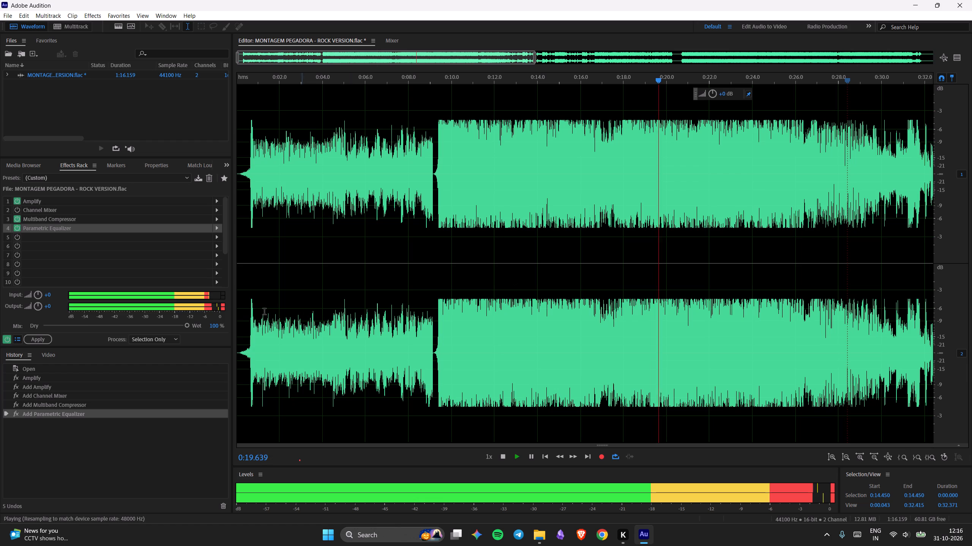
# Pause playback, add a Phaser effect in rack slot 5, and resume playback.
pyautogui.press('space')
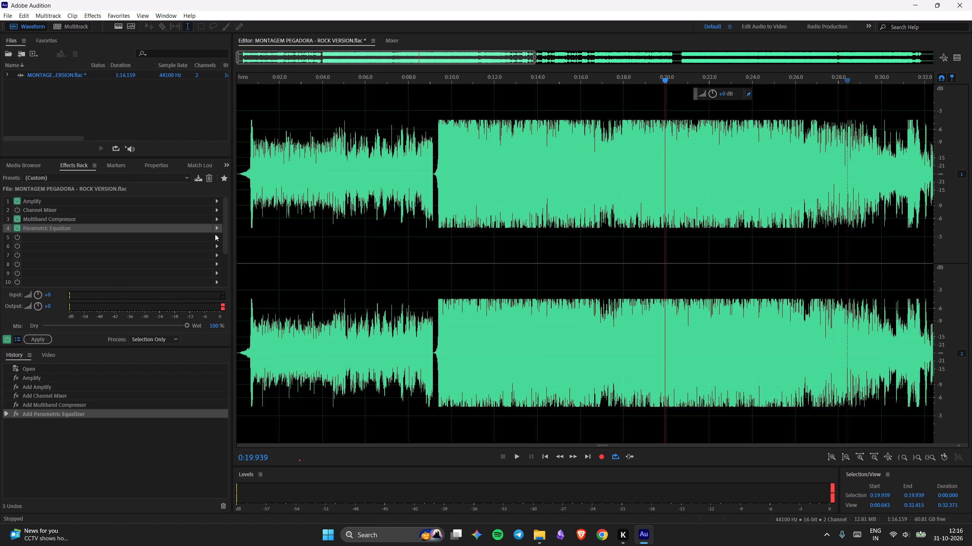
pyautogui.click(215, 234)
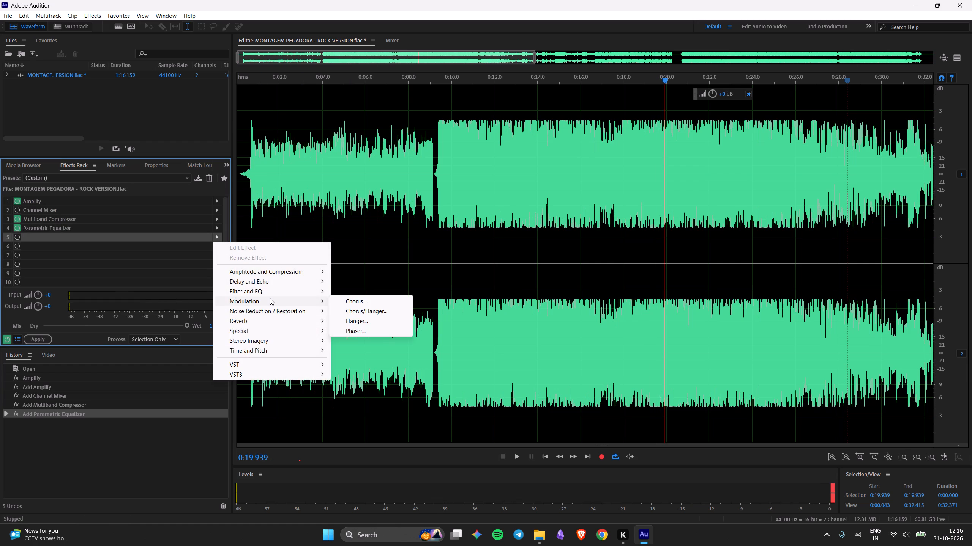
pyautogui.click(379, 329)
pyautogui.press('space')
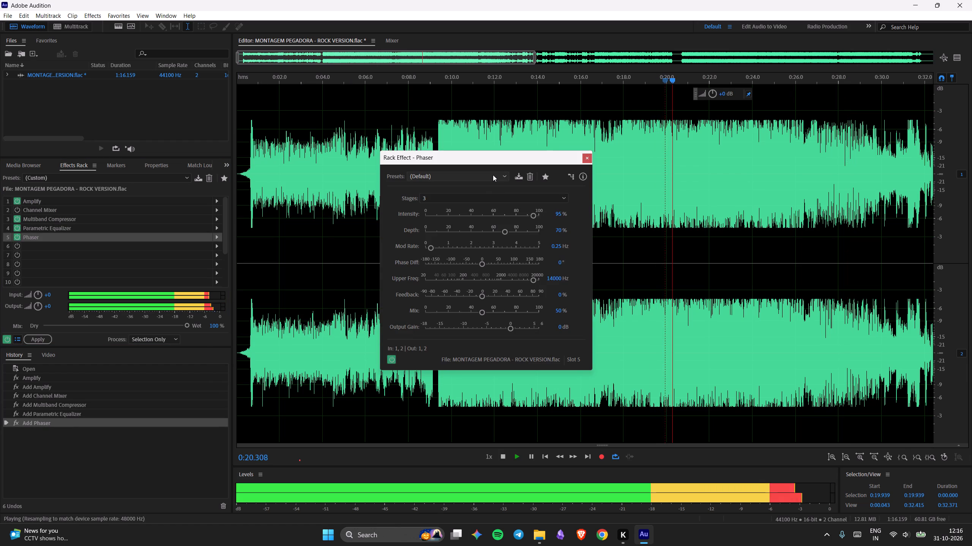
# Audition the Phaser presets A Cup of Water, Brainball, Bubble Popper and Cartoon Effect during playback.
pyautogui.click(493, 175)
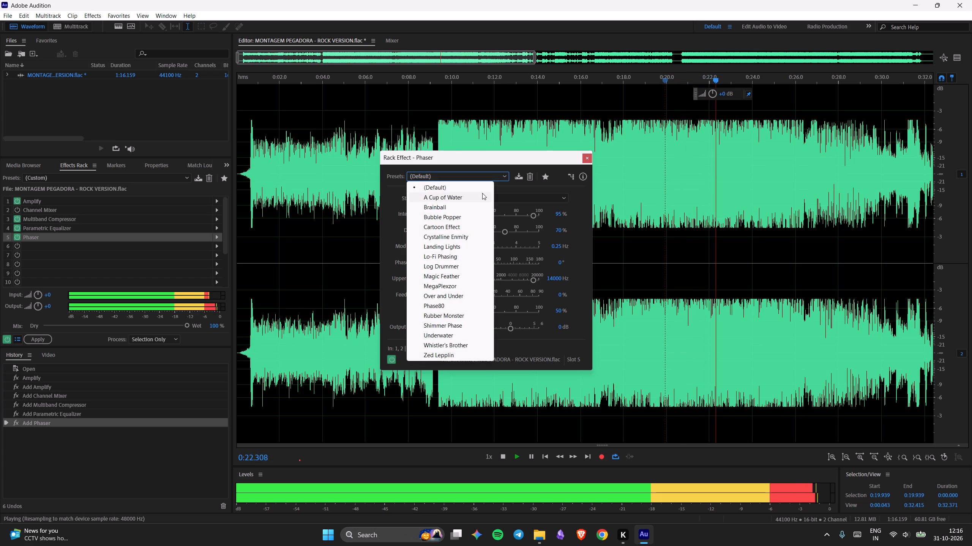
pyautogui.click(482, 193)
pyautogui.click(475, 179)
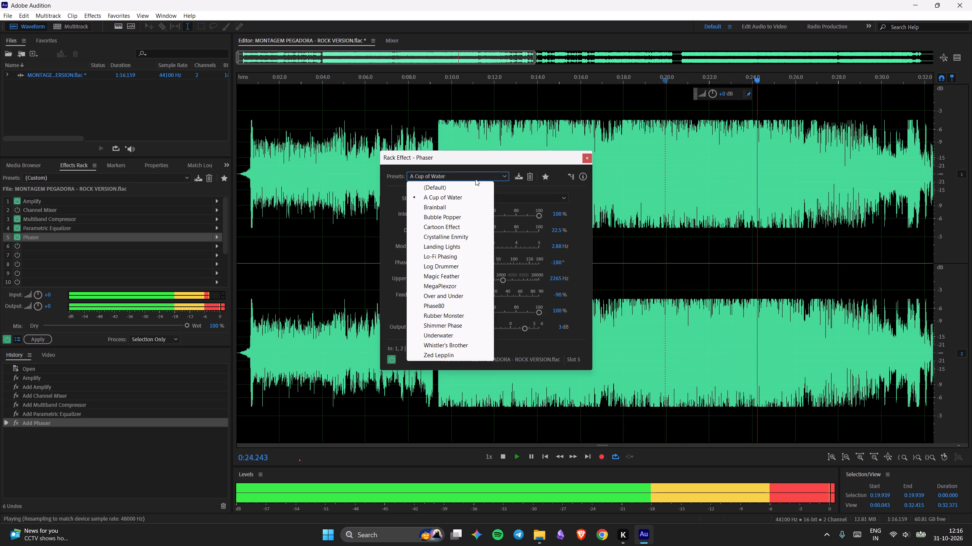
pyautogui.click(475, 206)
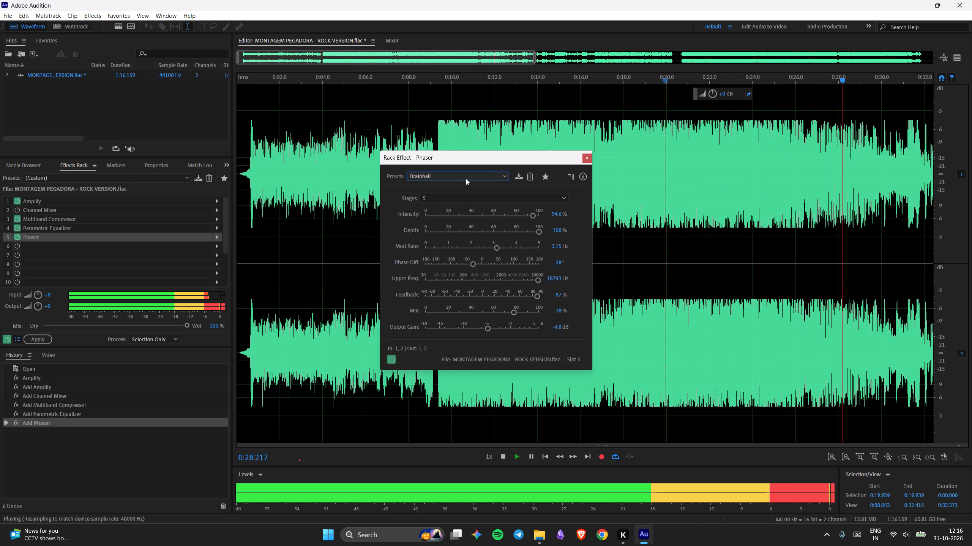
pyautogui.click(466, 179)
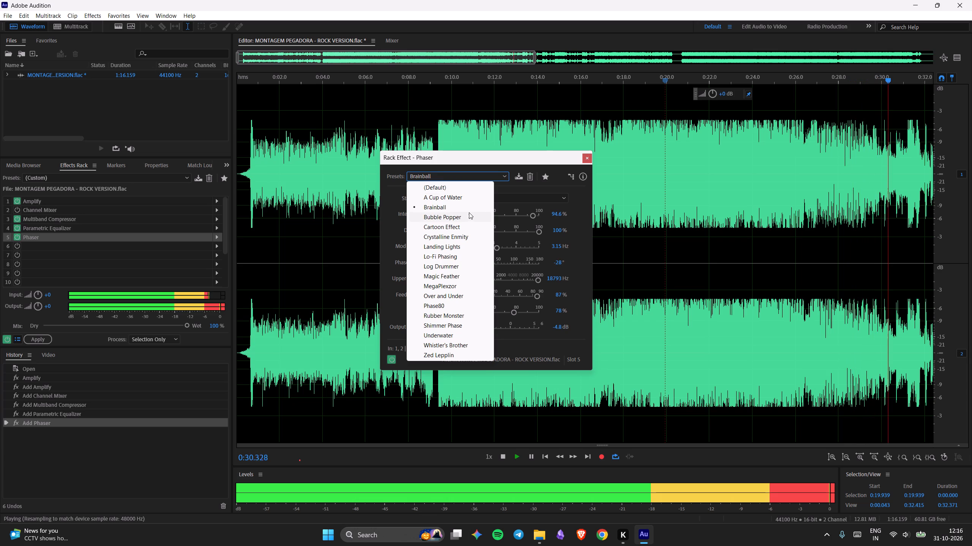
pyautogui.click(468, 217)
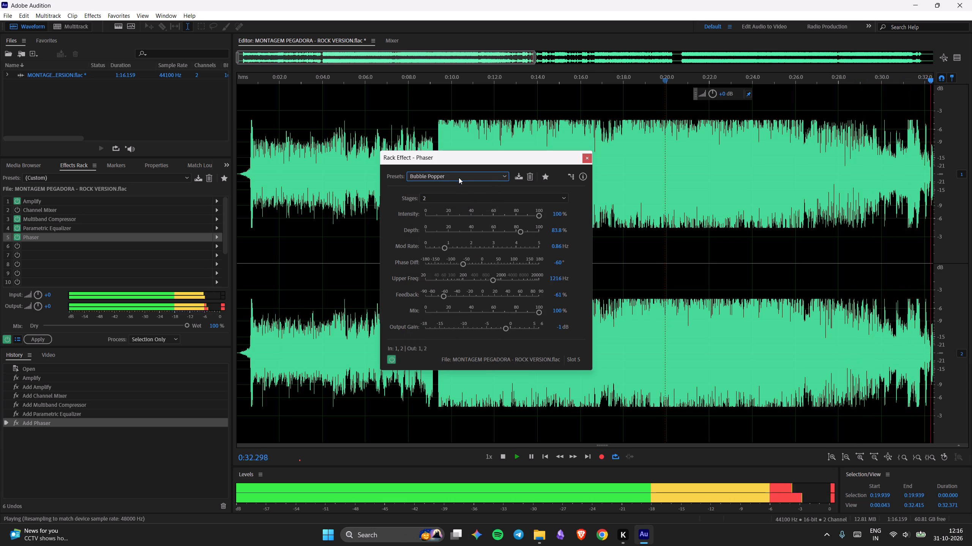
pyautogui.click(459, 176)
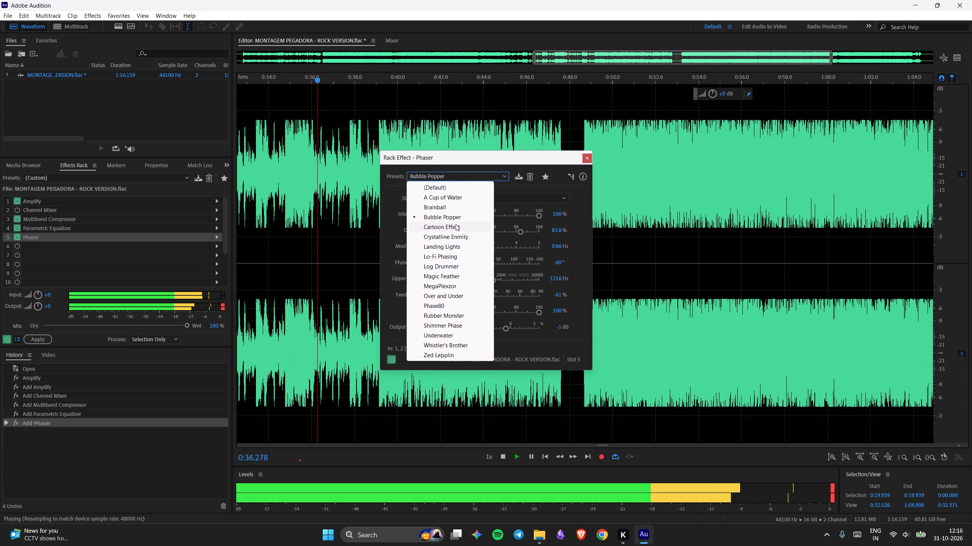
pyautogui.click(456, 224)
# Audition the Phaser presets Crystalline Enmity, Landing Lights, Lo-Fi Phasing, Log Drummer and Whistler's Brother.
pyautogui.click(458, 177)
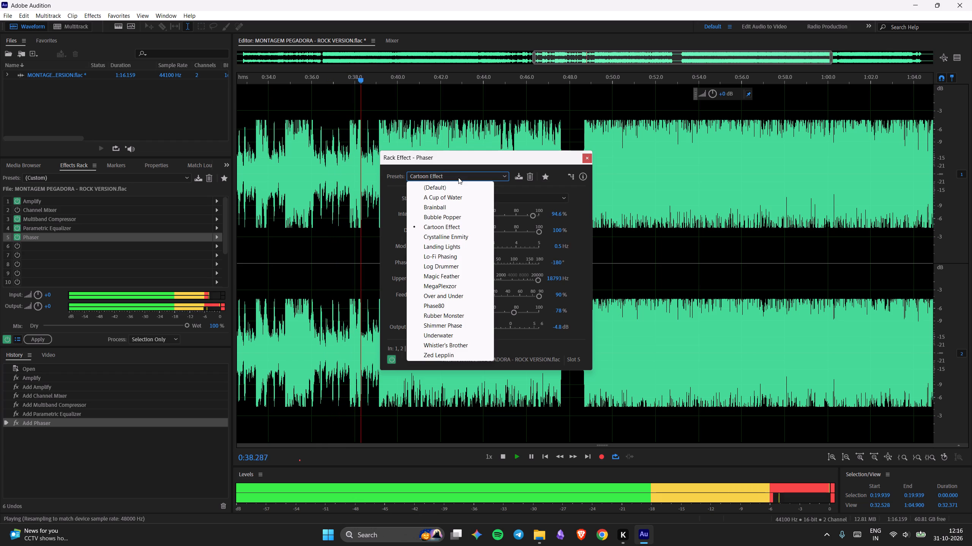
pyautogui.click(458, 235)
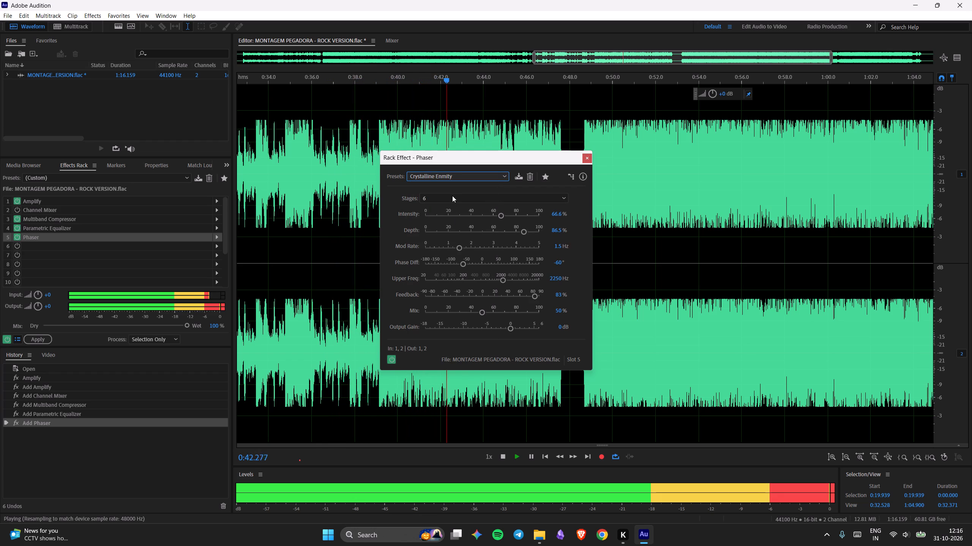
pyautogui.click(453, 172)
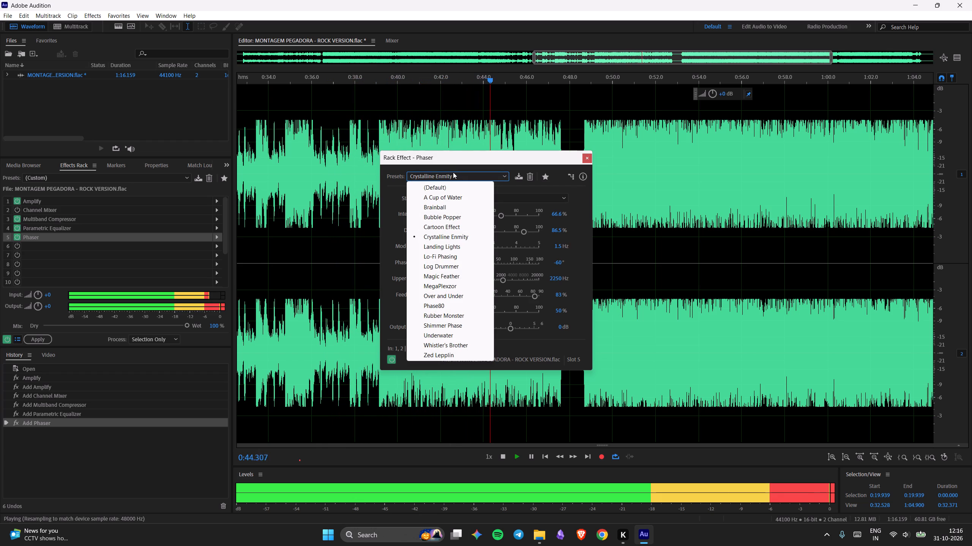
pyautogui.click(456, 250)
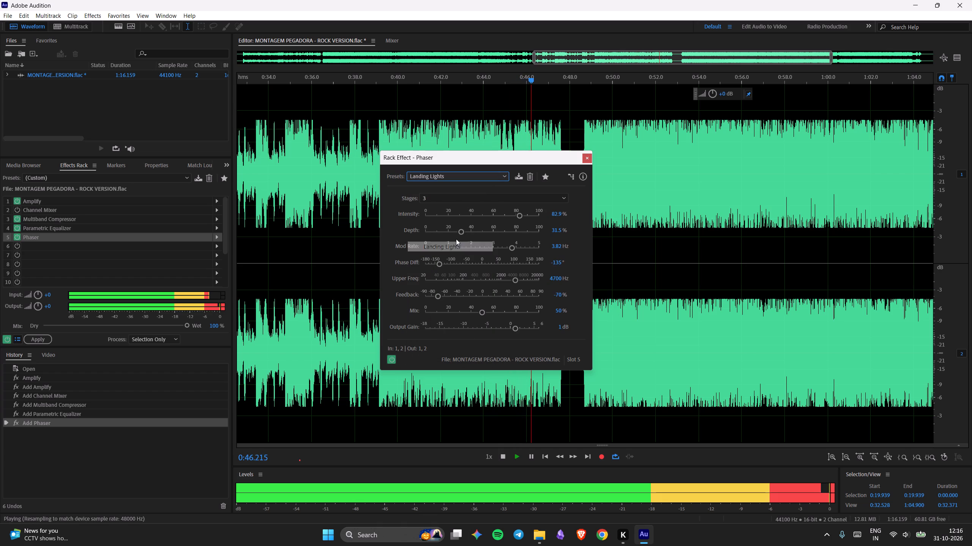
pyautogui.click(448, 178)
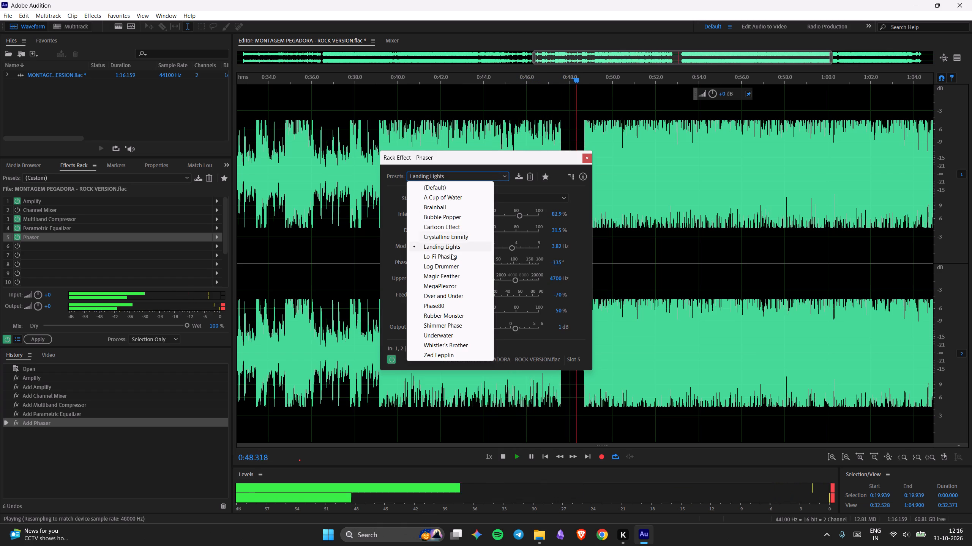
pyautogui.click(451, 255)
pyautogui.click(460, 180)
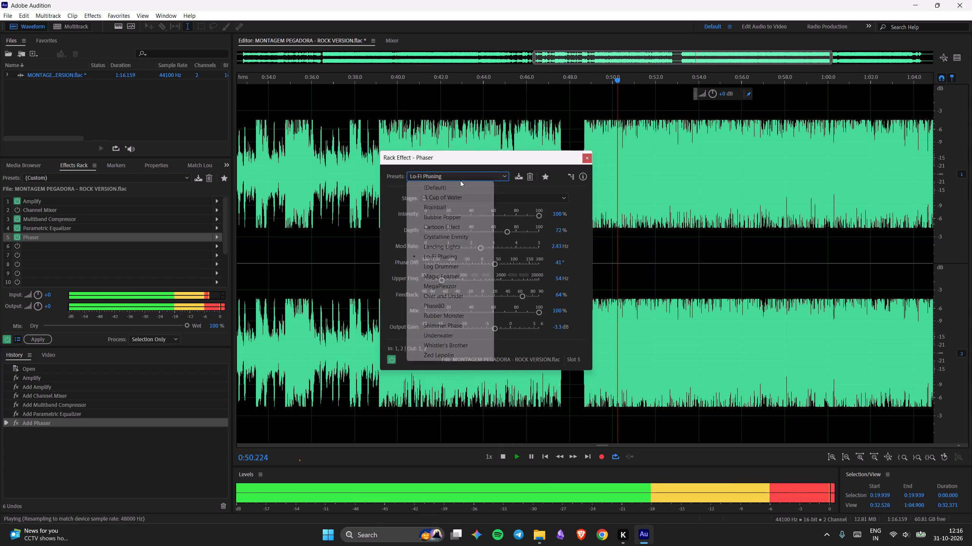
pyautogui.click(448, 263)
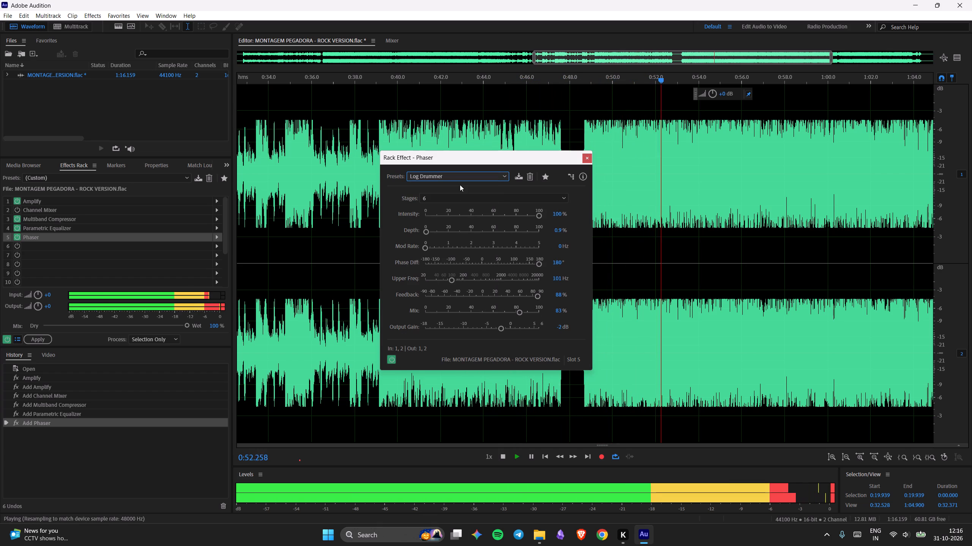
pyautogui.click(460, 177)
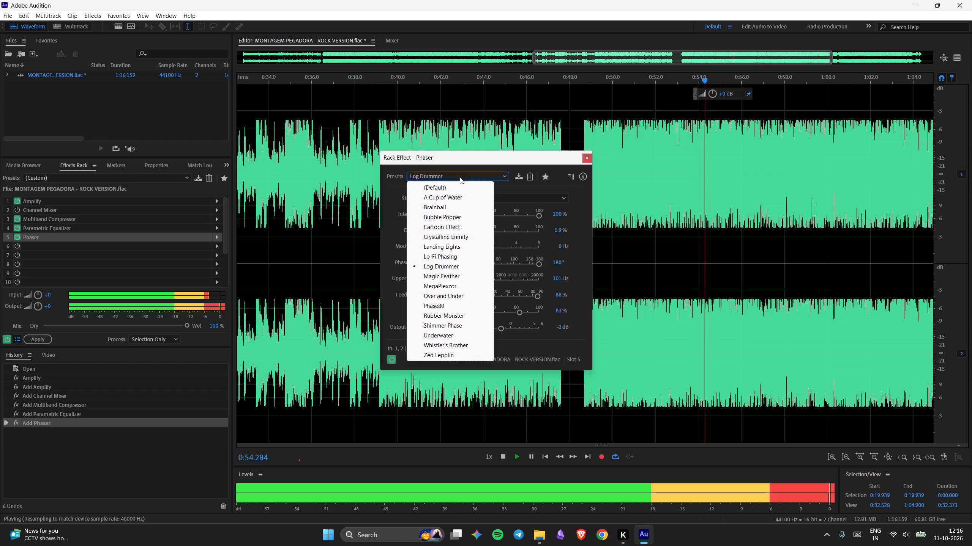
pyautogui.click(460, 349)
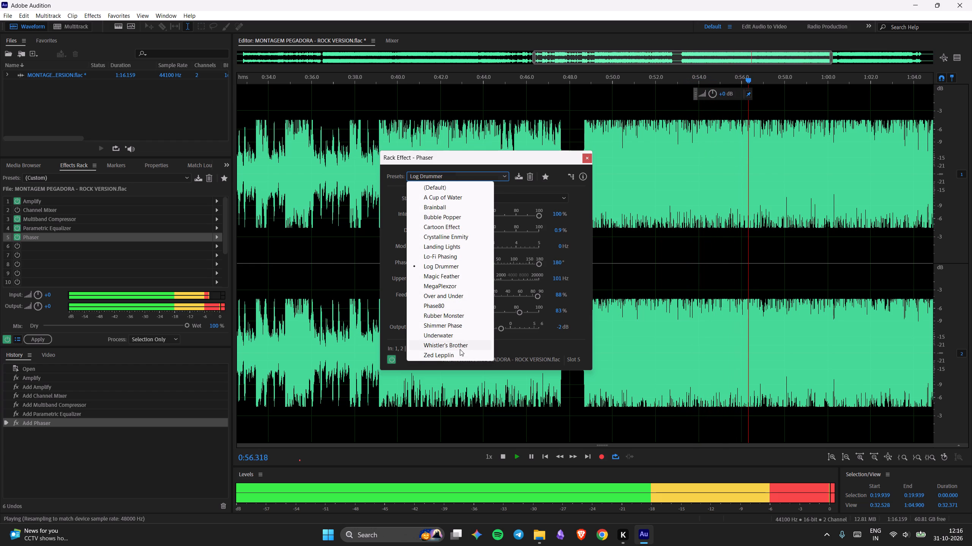
# Load the Underwater preset in the Phaser and reduce its depth to about 37.5%.
pyautogui.click(459, 173)
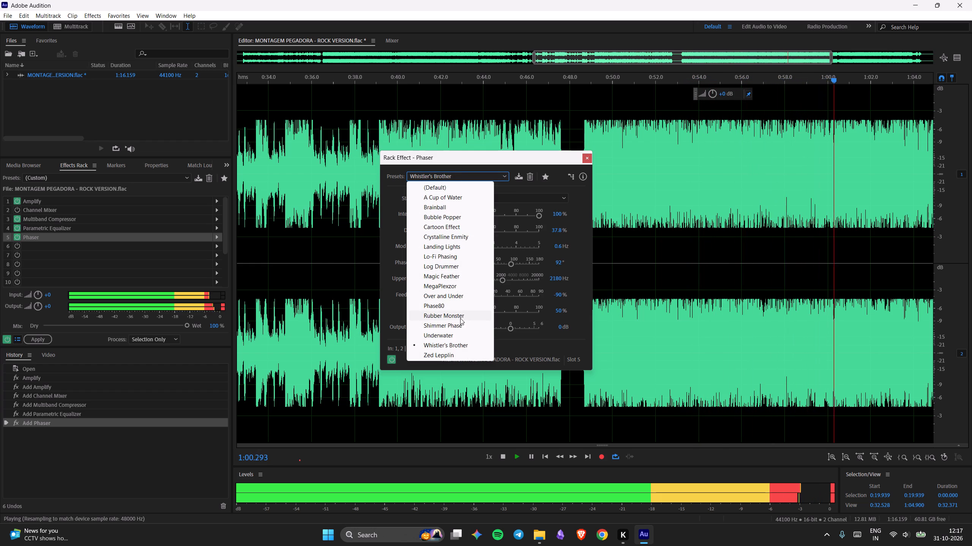
pyautogui.click(459, 335)
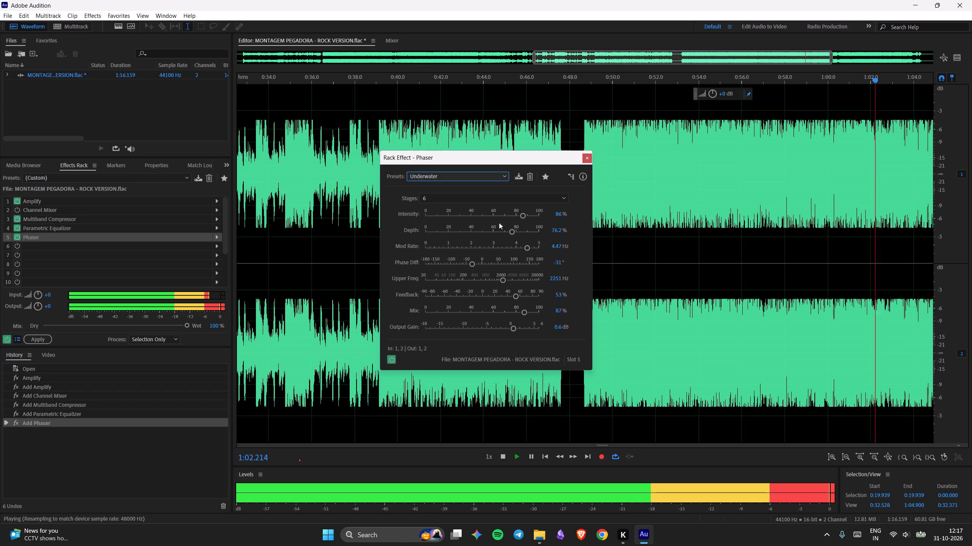
pyautogui.moveTo(512, 229); pyautogui.dragTo(467, 236)
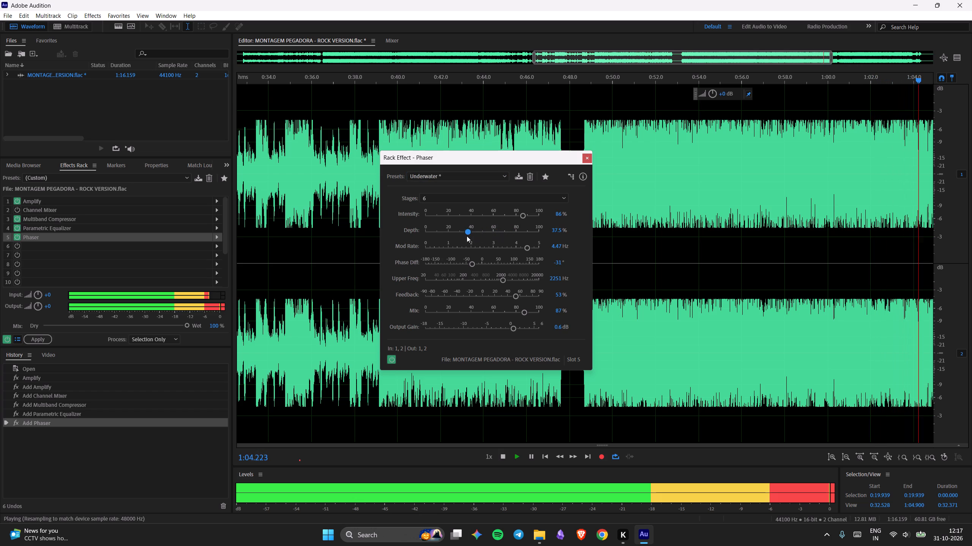
# Lower the Phaser's depth to about 17.9%, intensity to 31.4%, phase difference to -101.8° and modulation rate to 3.42 Hz.
pyautogui.moveTo(467, 236); pyautogui.dragTo(446, 237)
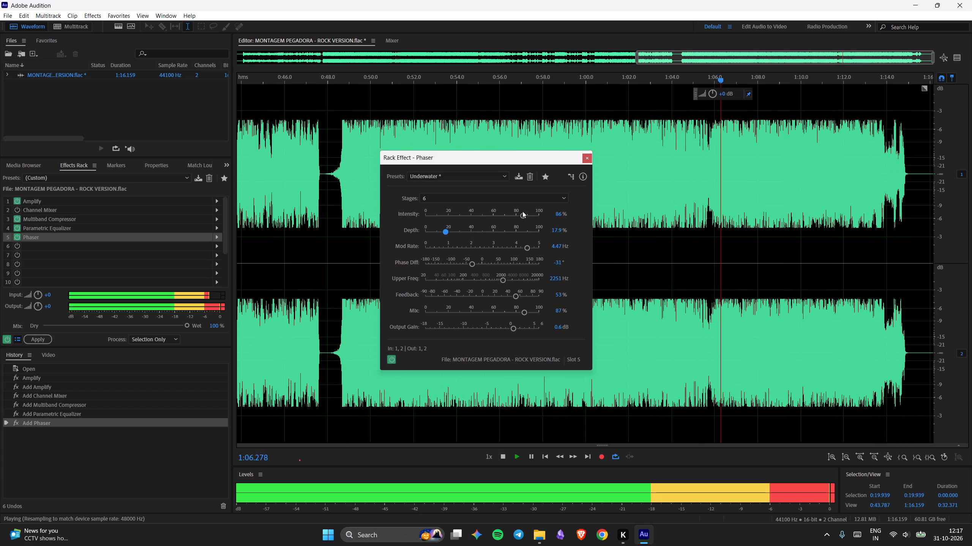
pyautogui.moveTo(520, 213); pyautogui.dragTo(471, 222)
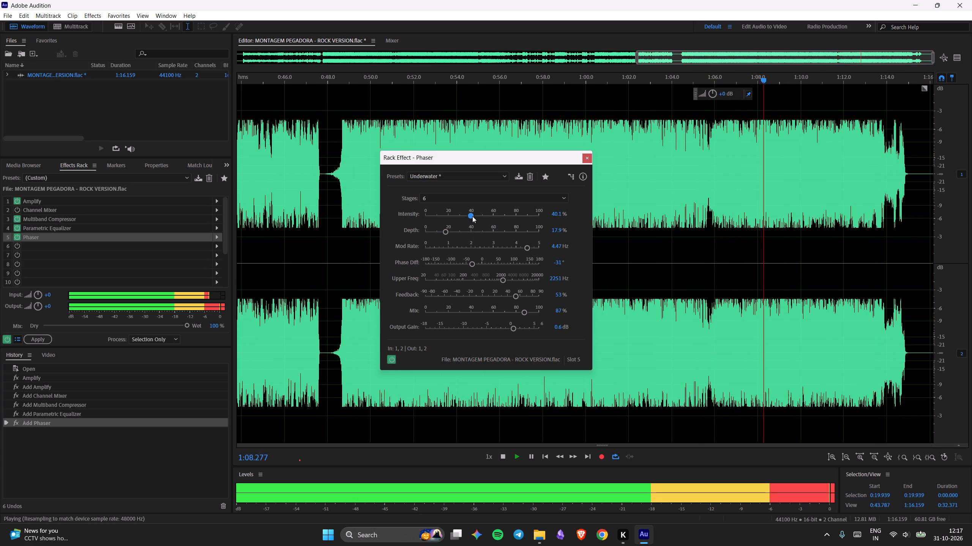
pyautogui.moveTo(471, 215); pyautogui.dragTo(461, 215)
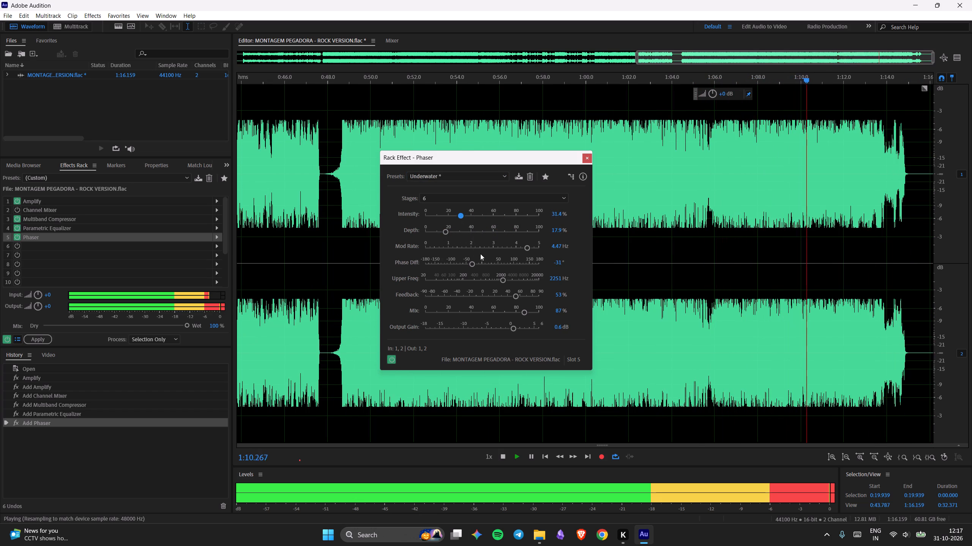
pyautogui.moveTo(472, 263); pyautogui.dragTo(450, 262)
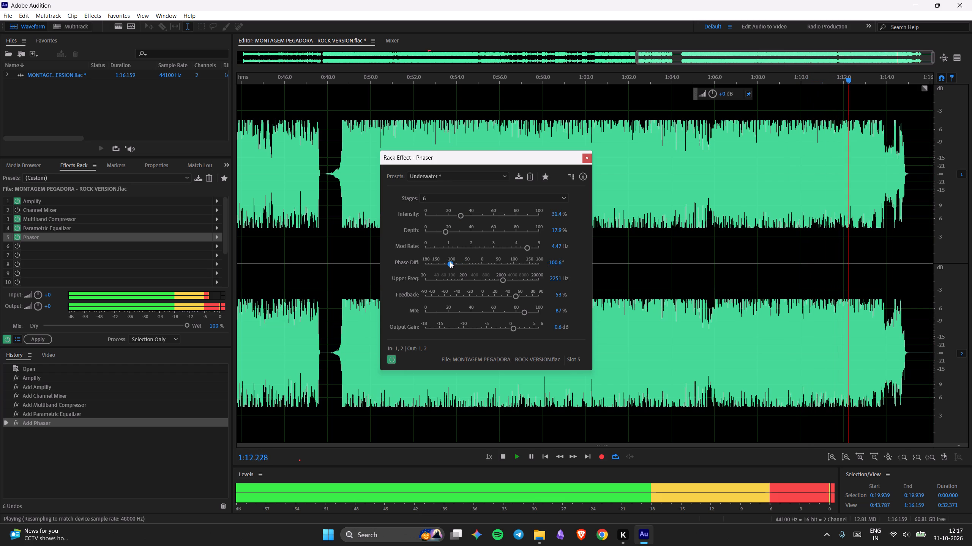
pyautogui.moveTo(530, 246); pyautogui.dragTo(506, 248)
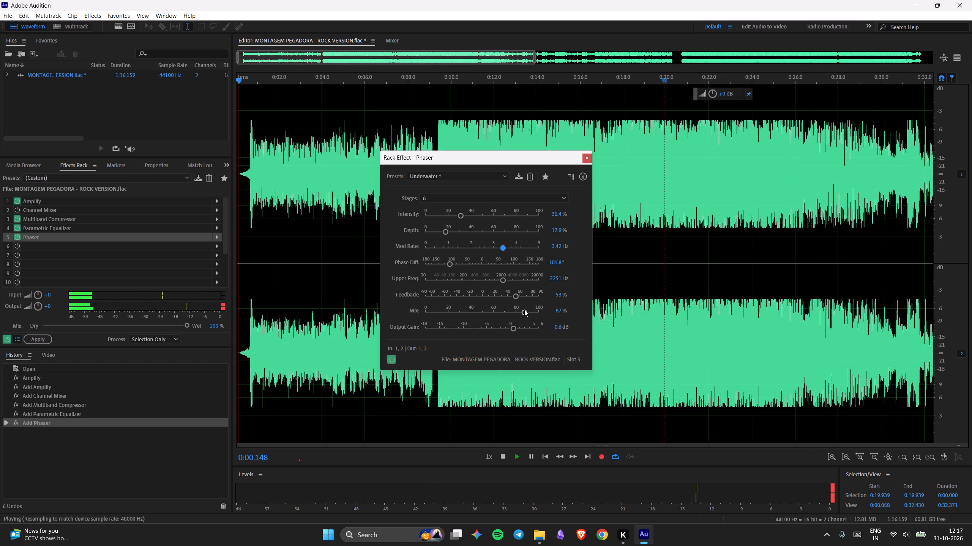
# Set the Phaser's feedback to about 0.8%, upper frequency to 225 Hz, phase difference to -100.6° and intensity to 34.1%.
pyautogui.moveTo(513, 295); pyautogui.dragTo(480, 299)
pyautogui.moveTo(504, 280); pyautogui.dragTo(456, 286)
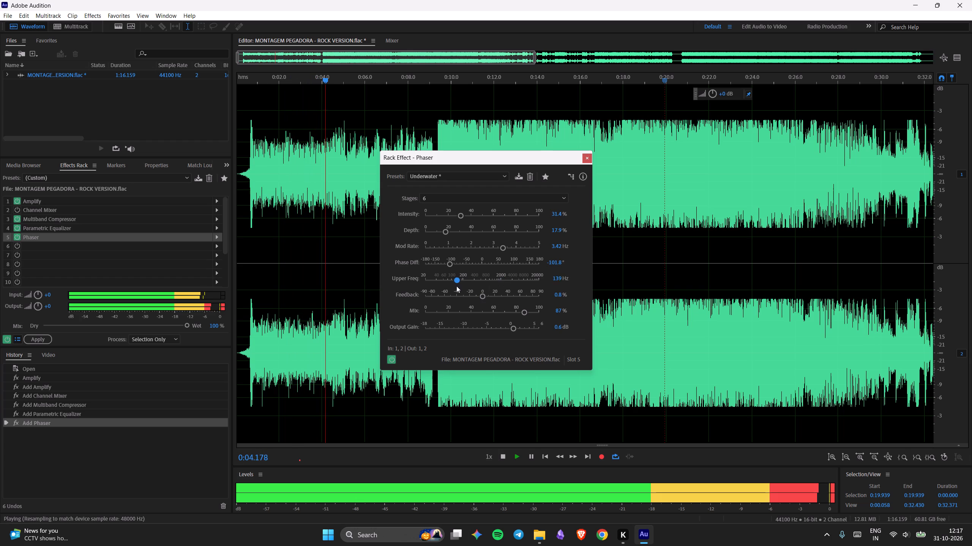
pyautogui.moveTo(456, 286); pyautogui.dragTo(451, 286)
pyautogui.moveTo(449, 264); pyautogui.dragTo(443, 264)
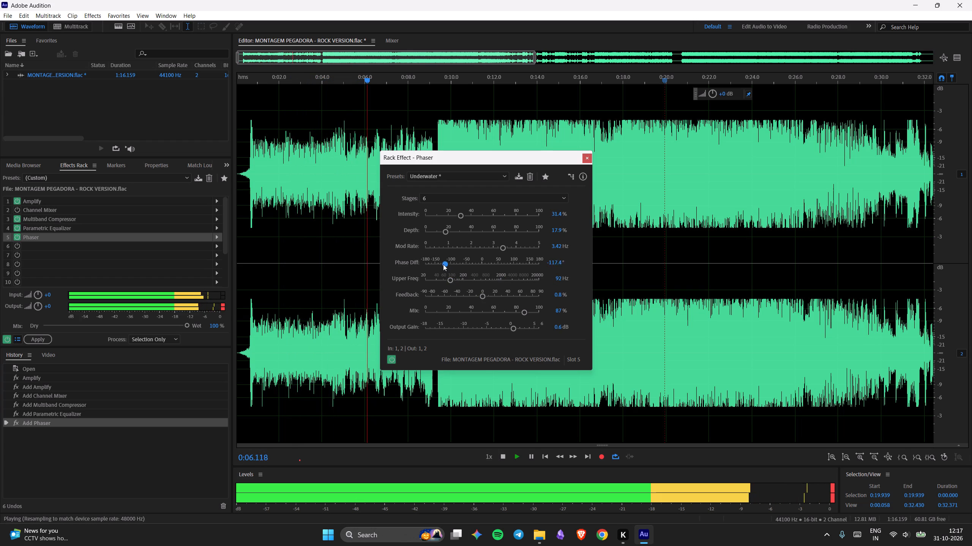
pyautogui.moveTo(443, 264); pyautogui.dragTo(442, 264)
pyautogui.moveTo(449, 277); pyautogui.dragTo(456, 281)
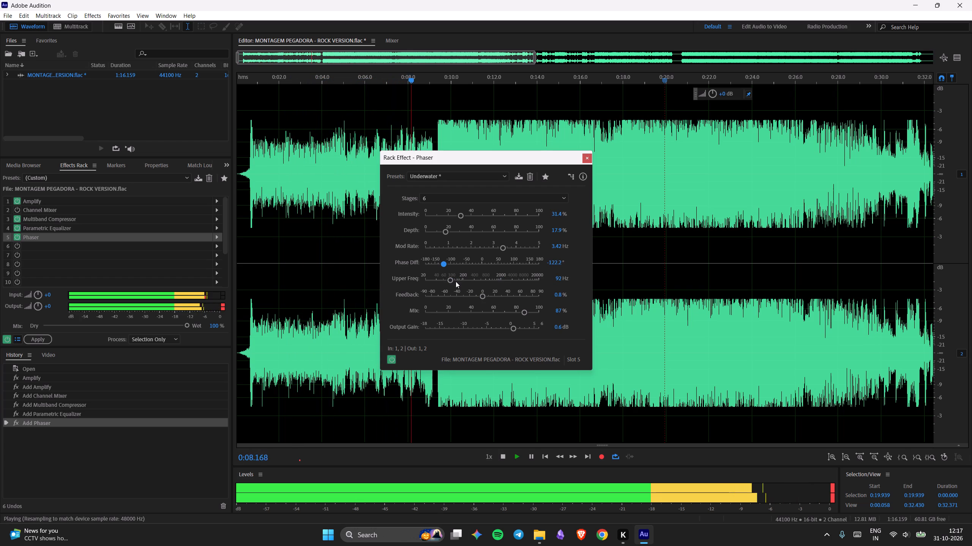
pyautogui.moveTo(451, 281); pyautogui.dragTo(465, 288)
pyautogui.moveTo(445, 264); pyautogui.dragTo(452, 265)
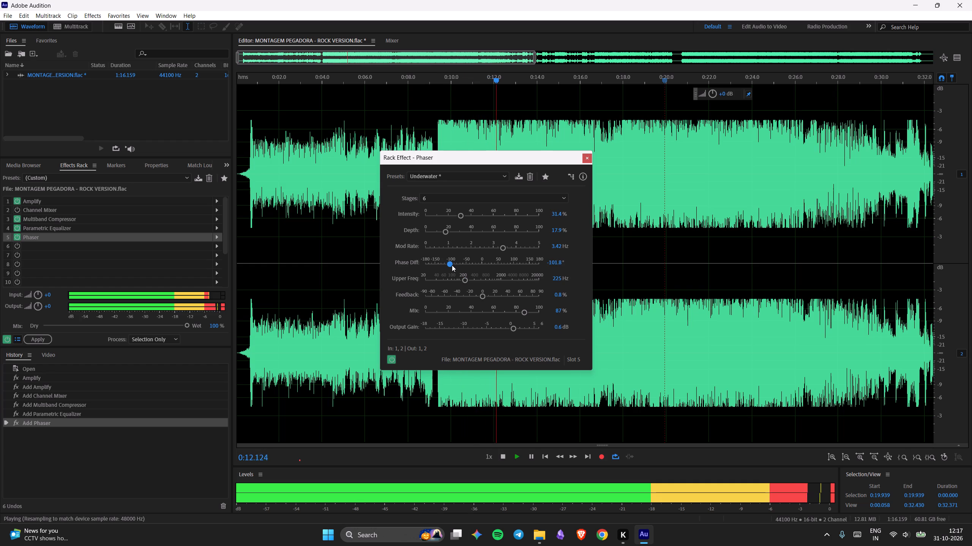
pyautogui.moveTo(452, 265); pyautogui.dragTo(452, 265)
pyautogui.click(462, 217)
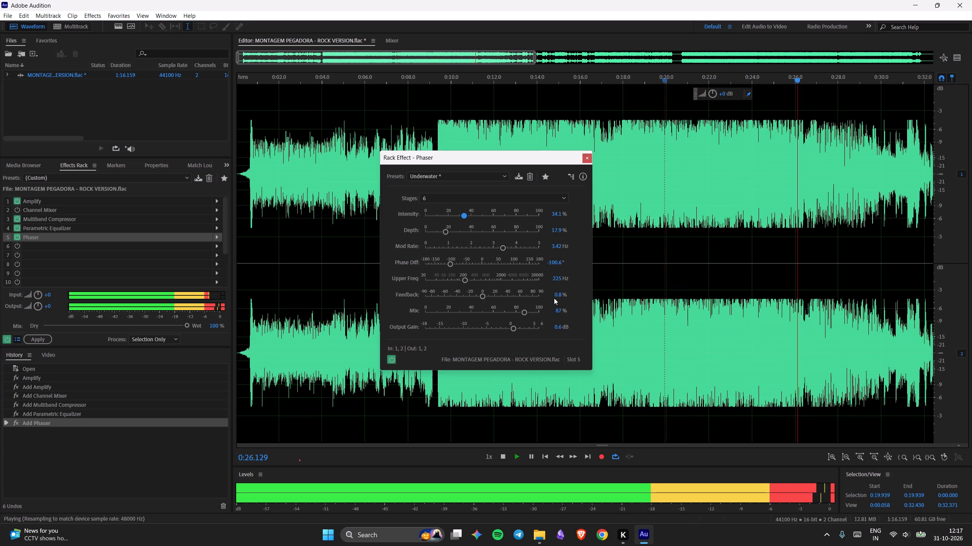
# Stop playback, replay the passage from about 0:26.5 through the adjusted Phaser, stop again and close the Phaser settings.
pyautogui.click(494, 178)
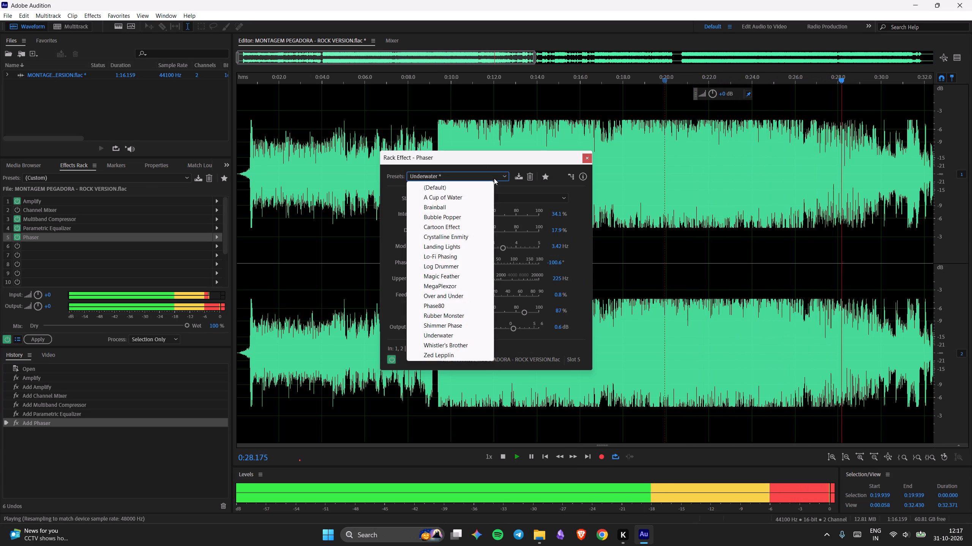
pyautogui.click(494, 178)
pyautogui.press('space')
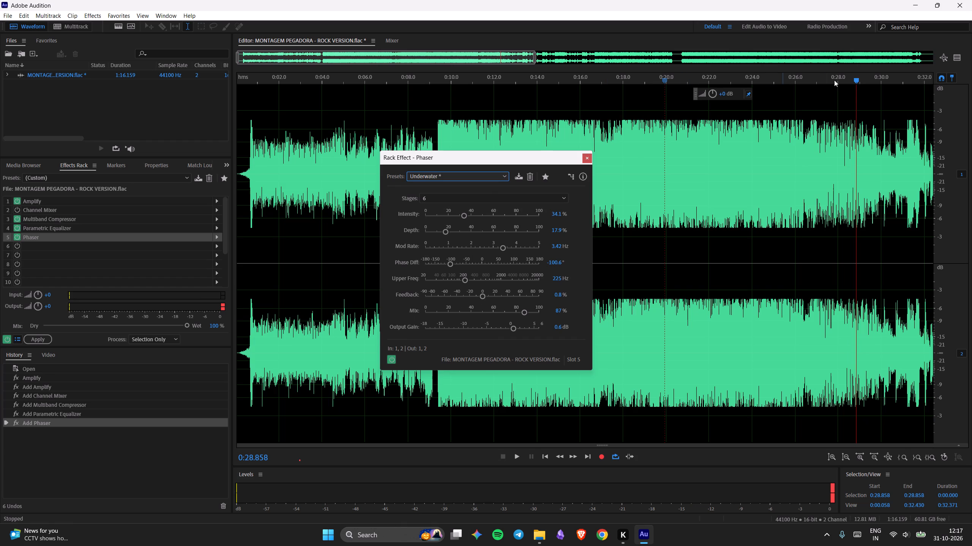
pyautogui.moveTo(855, 82); pyautogui.dragTo(805, 98)
pyautogui.press('space')
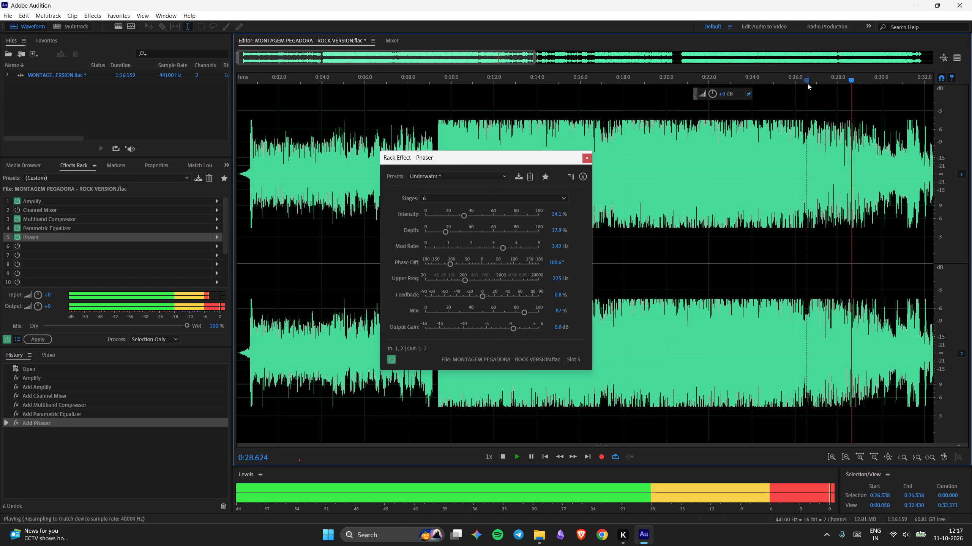
pyautogui.press('space')
pyautogui.click(582, 161)
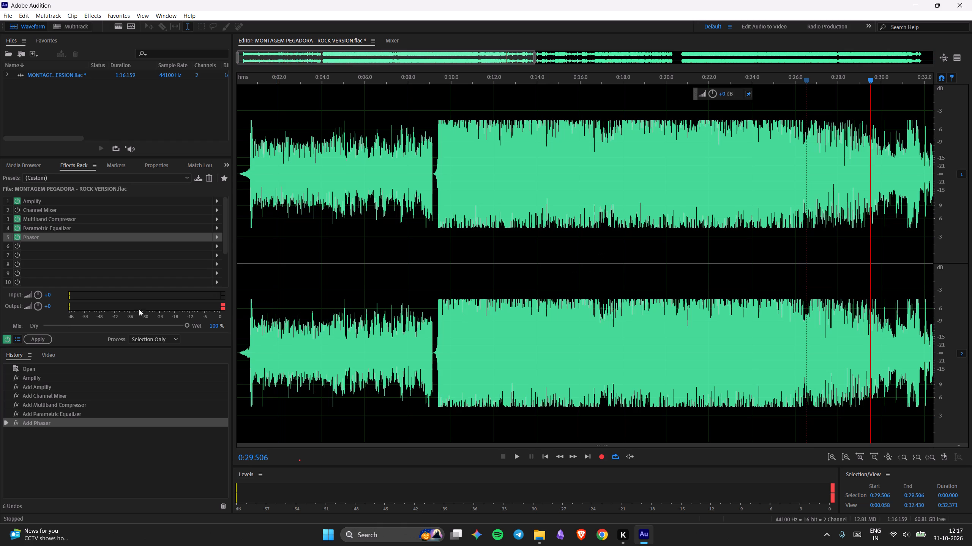
# Compare the track with the whole effects rack bypassed and enabled during playback, leaving the rack off and playback stopped.
pyautogui.click(4, 337)
pyautogui.press('space')
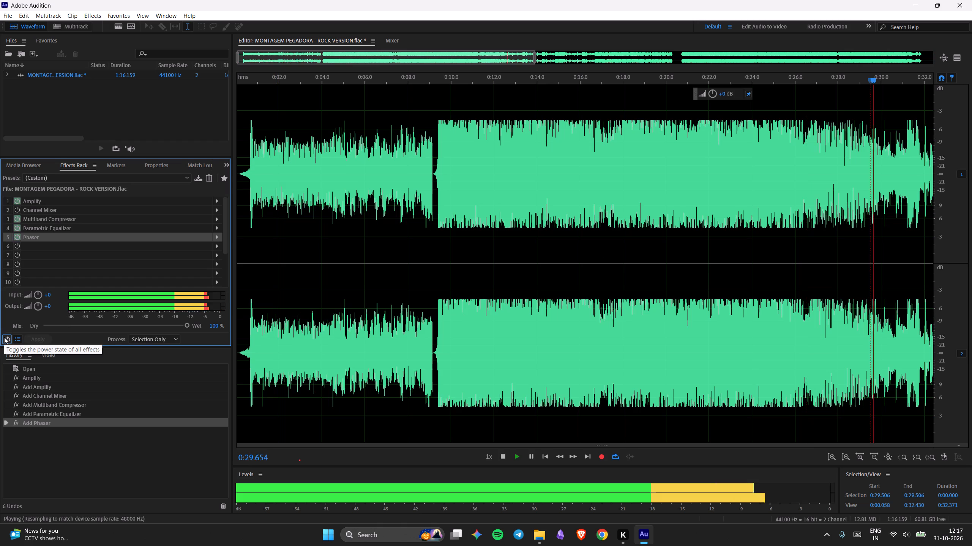
pyautogui.click(5, 339)
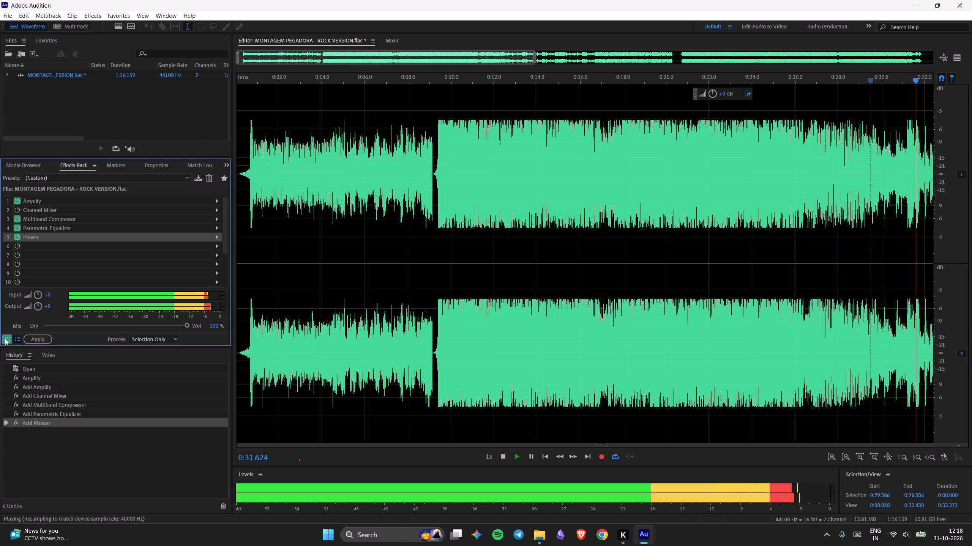
pyautogui.click(5, 339)
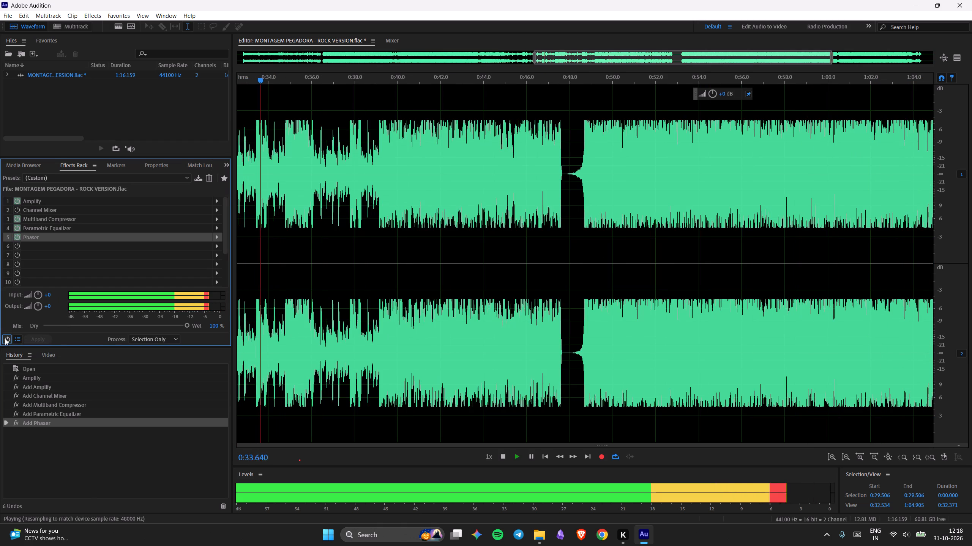
pyautogui.click(5, 339)
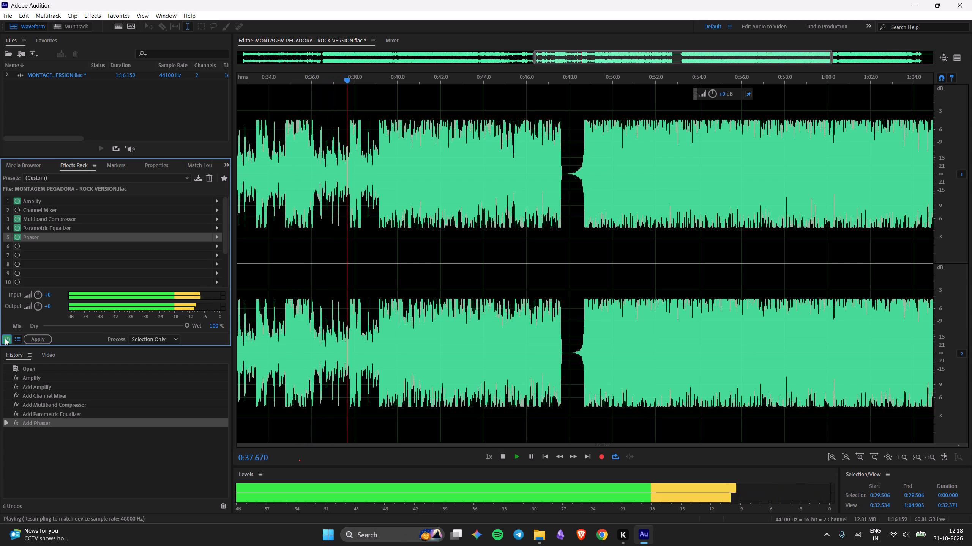
pyautogui.click(5, 339)
pyautogui.press('space')
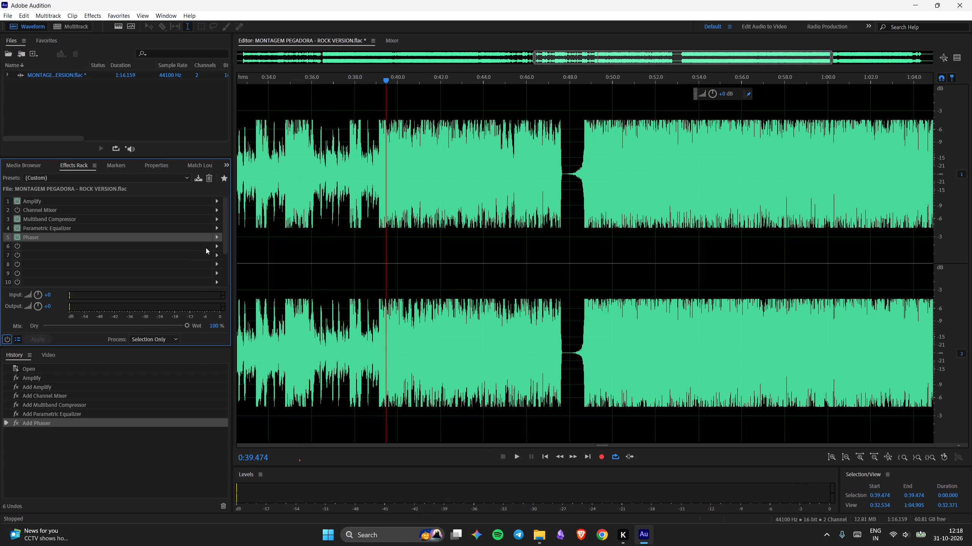
# Add a Reverb effect in rack slot 6 and start playback.
pyautogui.click(217, 249)
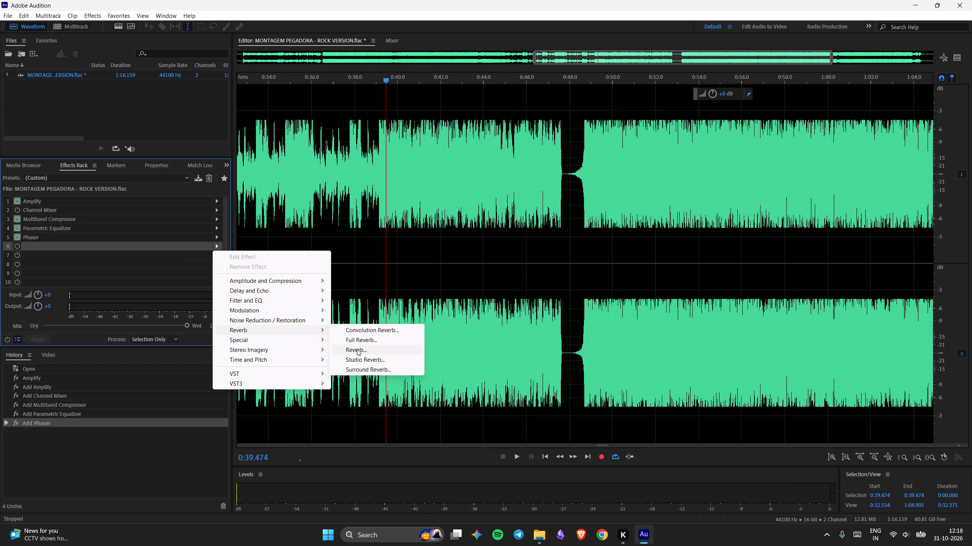
pyautogui.click(358, 351)
pyautogui.press('space')
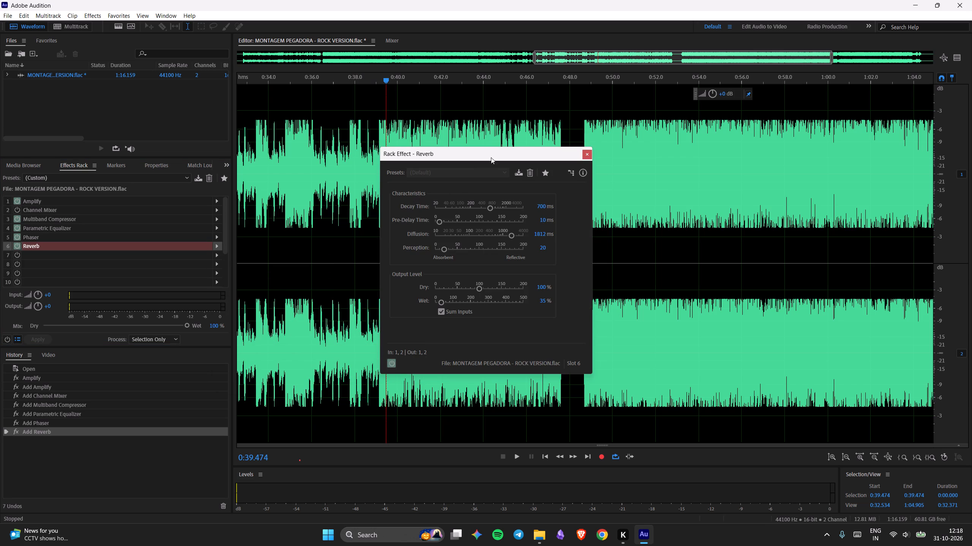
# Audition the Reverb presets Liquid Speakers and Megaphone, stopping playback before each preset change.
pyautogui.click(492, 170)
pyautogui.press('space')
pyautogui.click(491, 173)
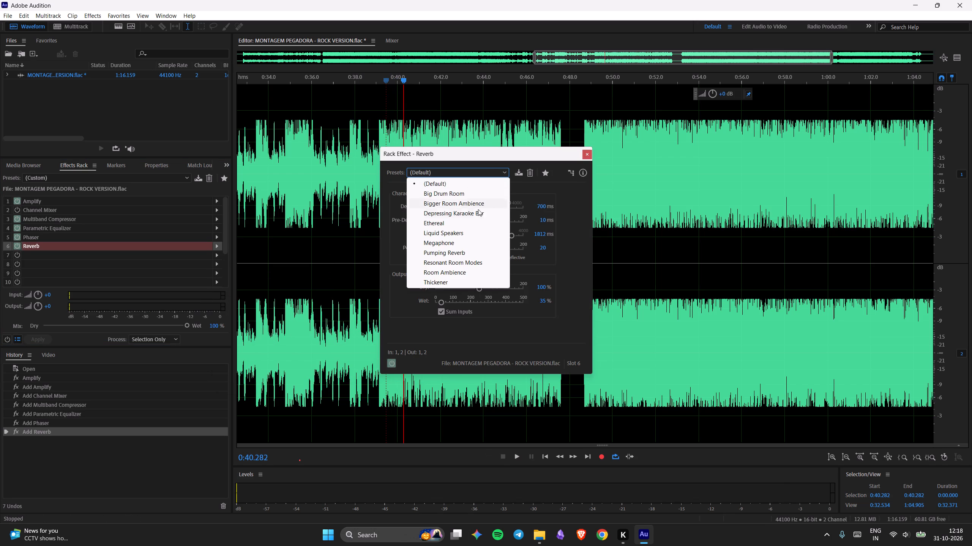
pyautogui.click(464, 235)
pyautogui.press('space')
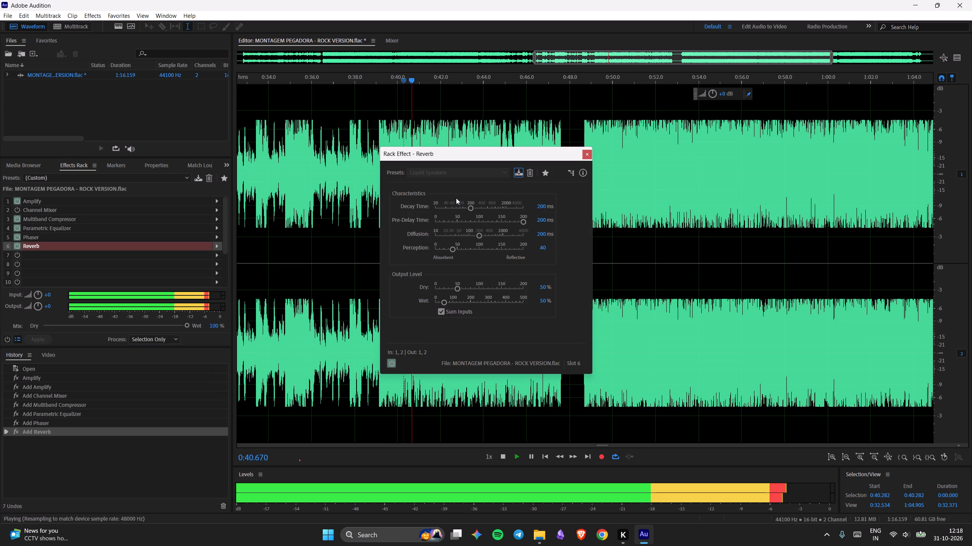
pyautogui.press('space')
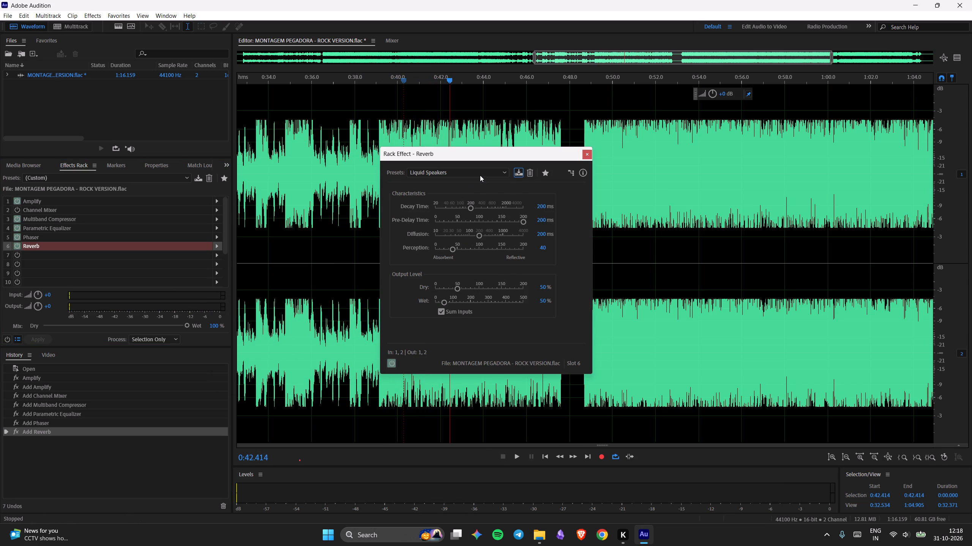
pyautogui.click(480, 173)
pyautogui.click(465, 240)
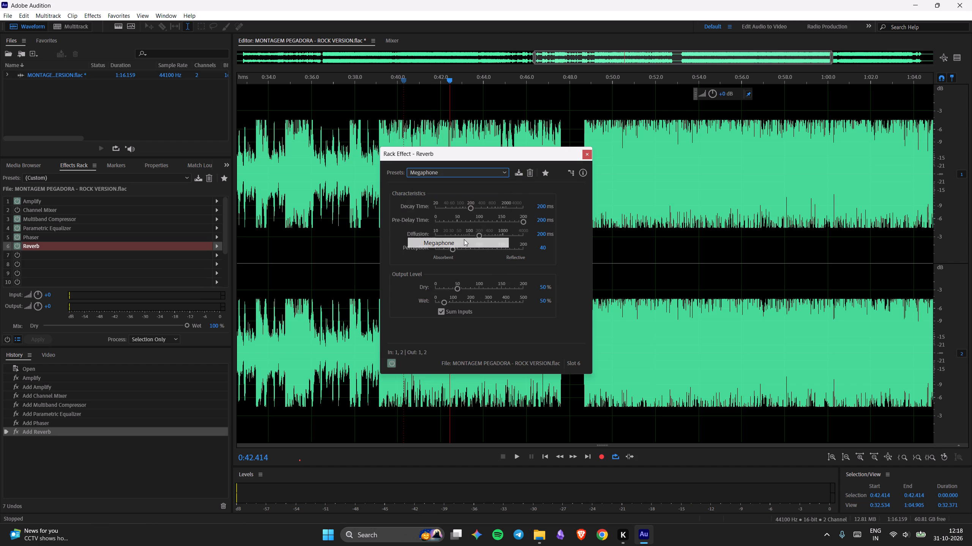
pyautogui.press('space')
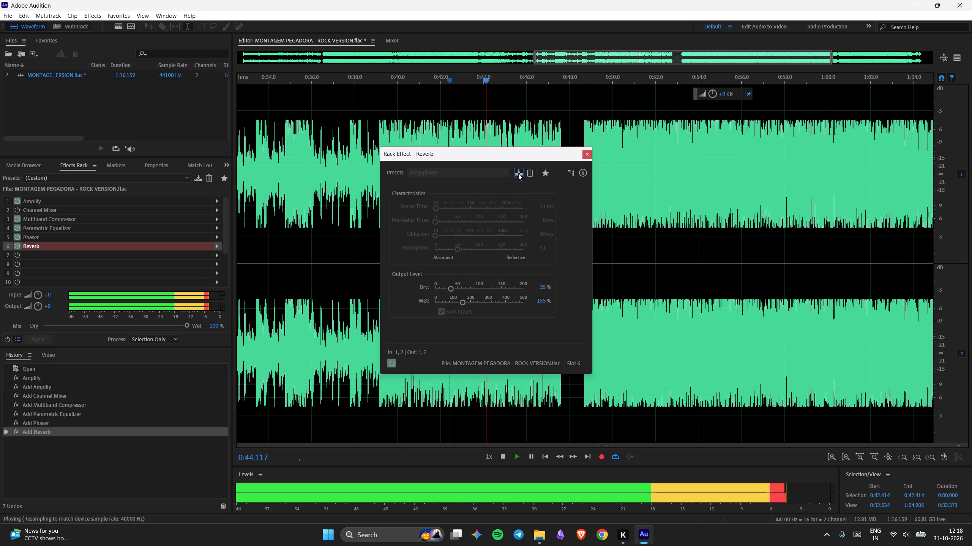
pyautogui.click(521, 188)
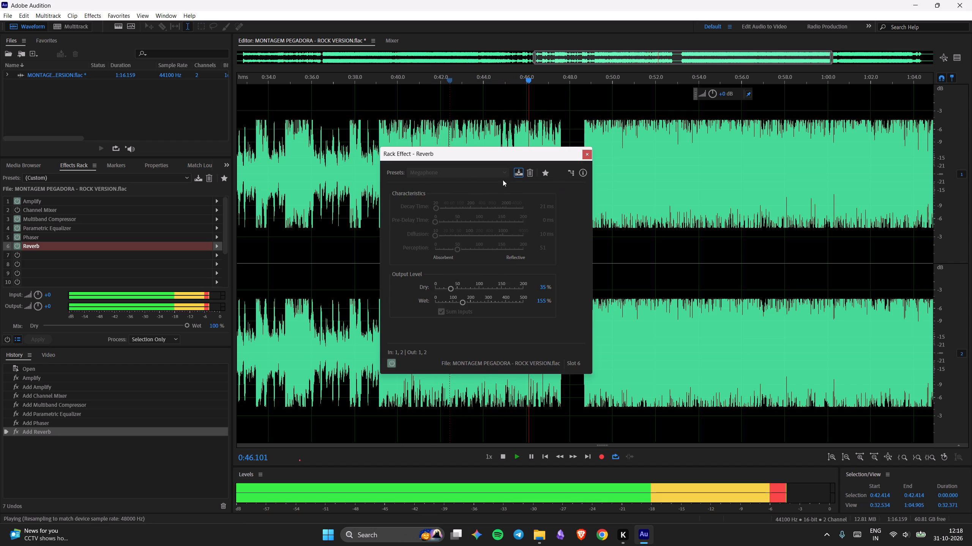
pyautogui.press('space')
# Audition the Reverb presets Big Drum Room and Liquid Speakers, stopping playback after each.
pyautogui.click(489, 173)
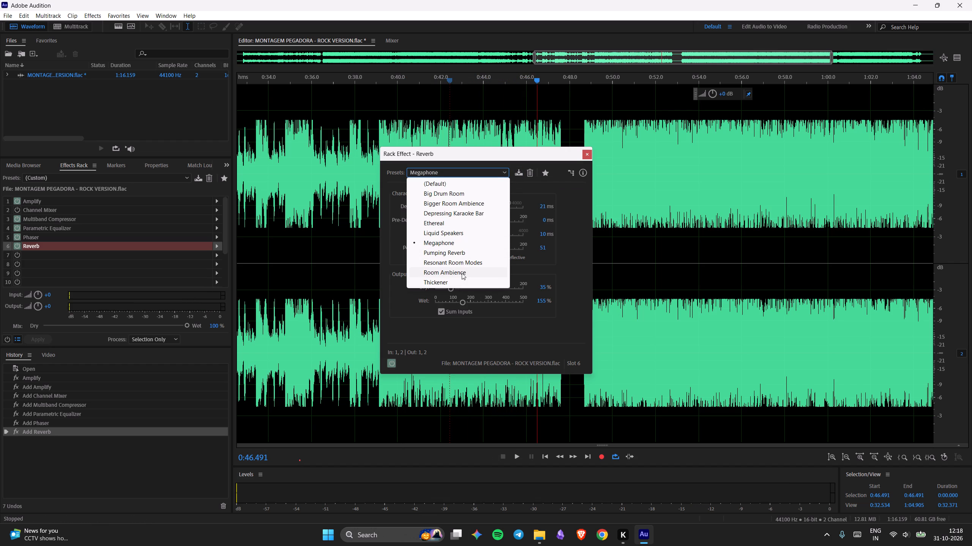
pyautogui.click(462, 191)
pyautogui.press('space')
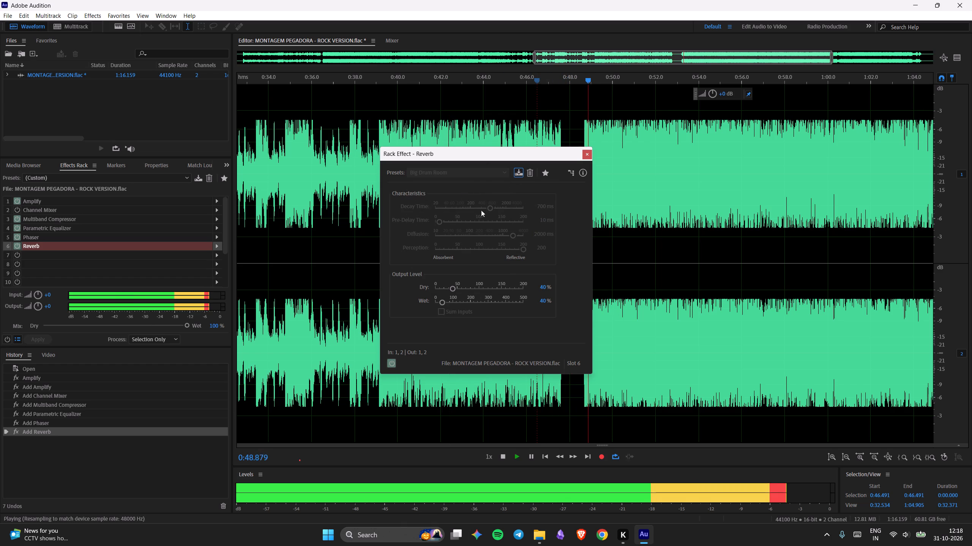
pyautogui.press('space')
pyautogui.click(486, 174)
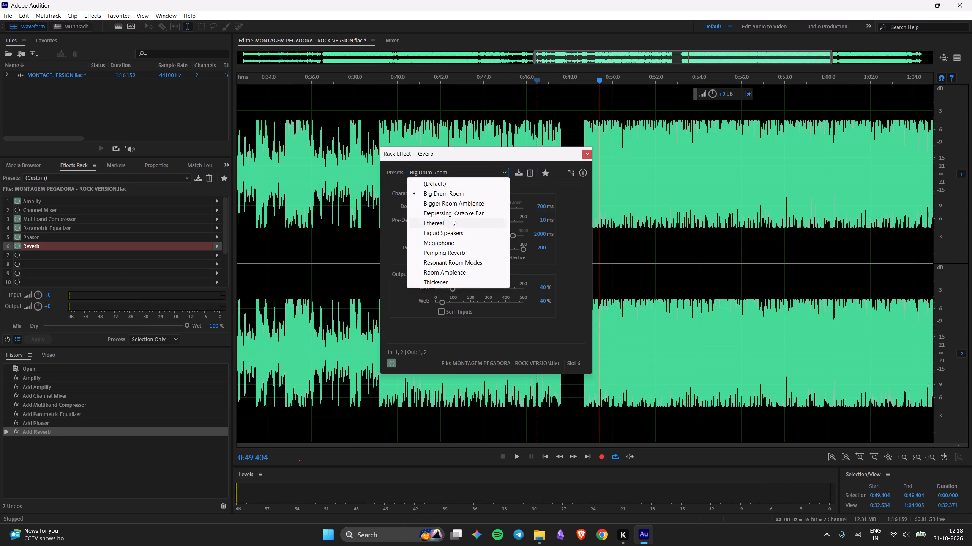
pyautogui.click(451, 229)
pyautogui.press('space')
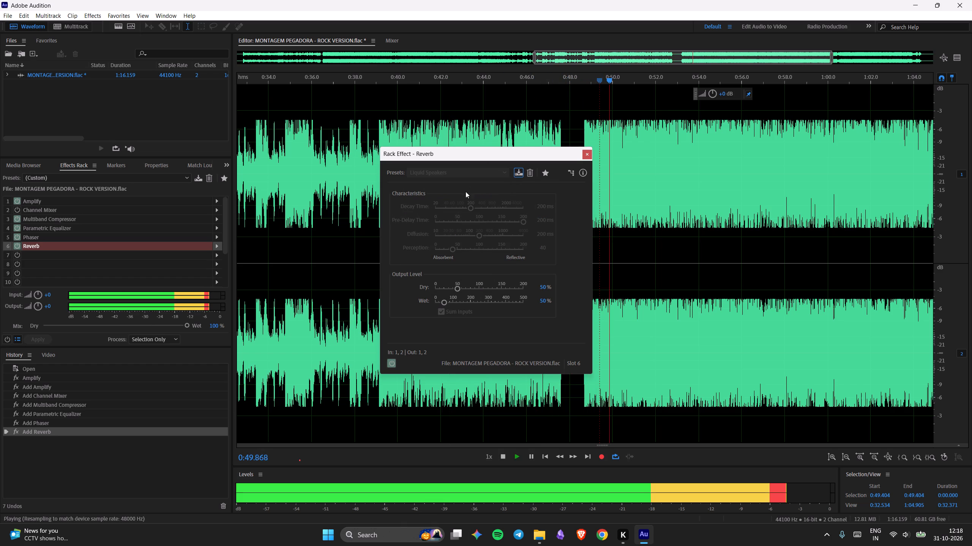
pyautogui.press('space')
# Load the Bigger Room Ambience preset in the Reverb, listen to it briefly, stop playback and close the Reverb settings.
pyautogui.click(490, 172)
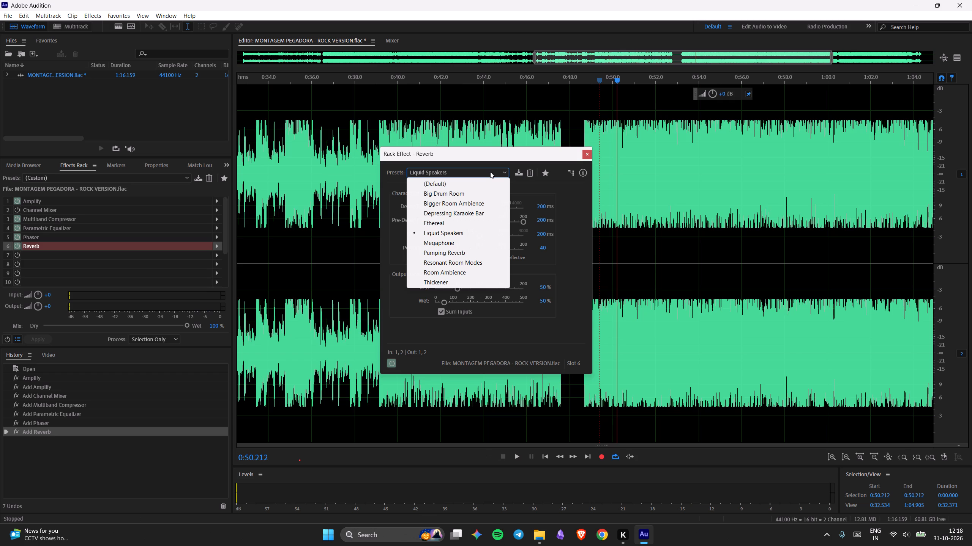
pyautogui.click(470, 204)
pyautogui.press('space')
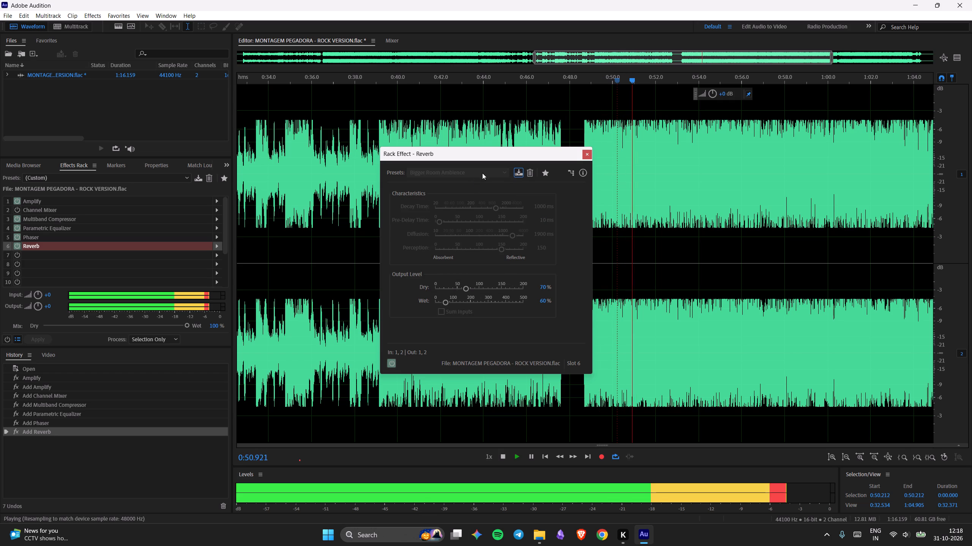
pyautogui.press('space')
pyautogui.click(583, 155)
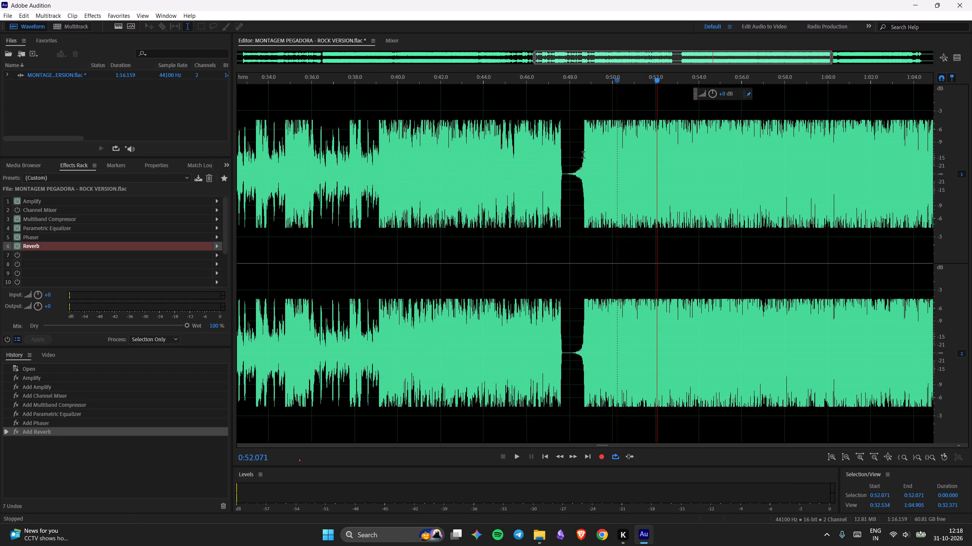
# Start playback and replace the Reverb in rack slot 6 with the Mastering effect.
pyautogui.rightClick(51, 245)
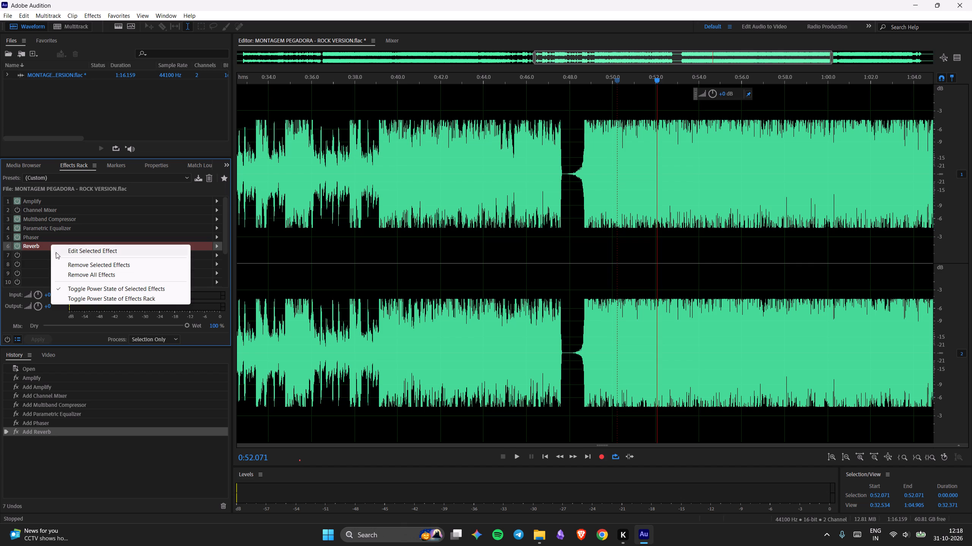
pyautogui.press('space')
pyautogui.click(25, 246)
pyautogui.press('space')
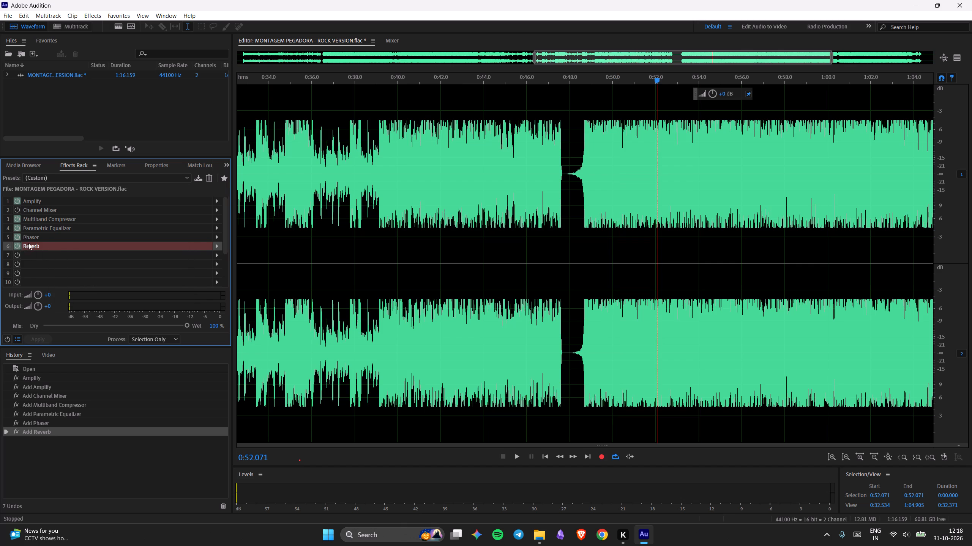
pyautogui.click(213, 248)
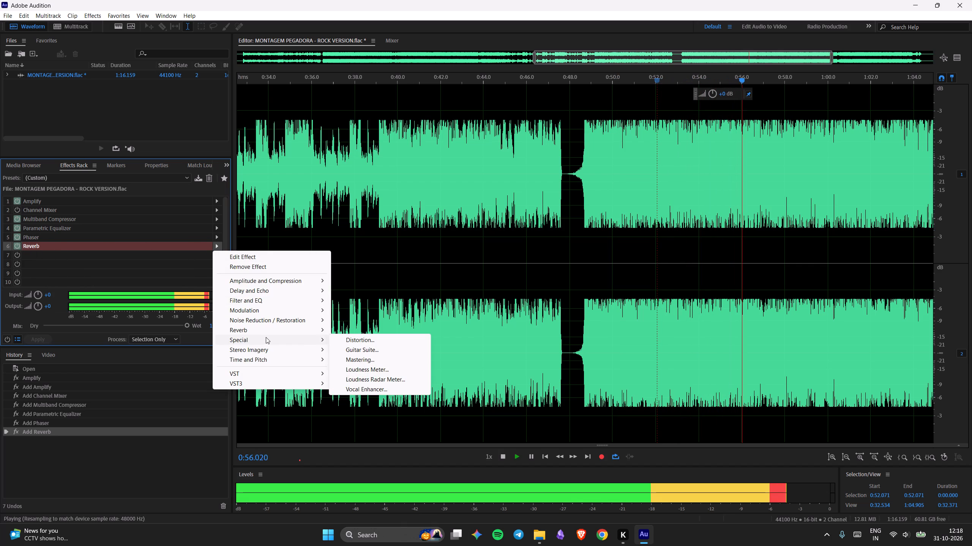
pyautogui.click(368, 364)
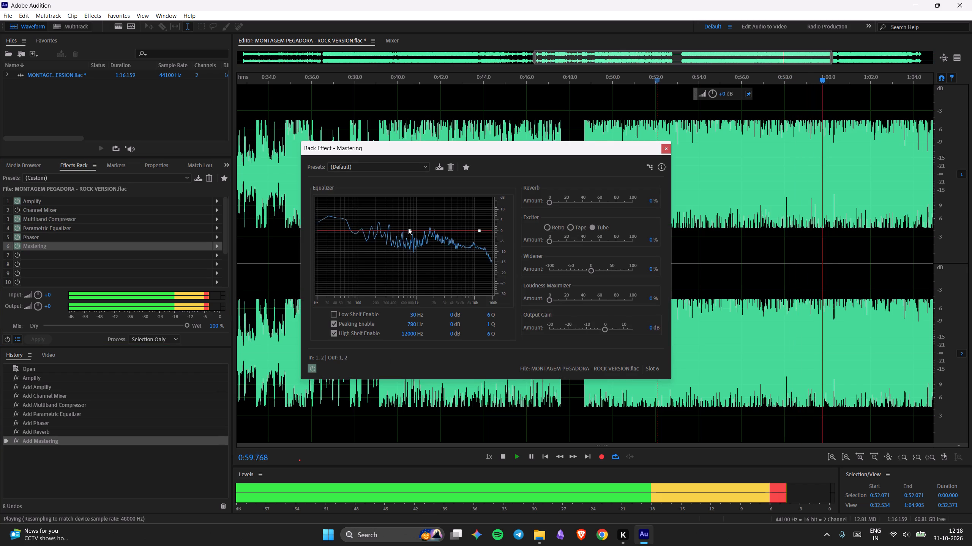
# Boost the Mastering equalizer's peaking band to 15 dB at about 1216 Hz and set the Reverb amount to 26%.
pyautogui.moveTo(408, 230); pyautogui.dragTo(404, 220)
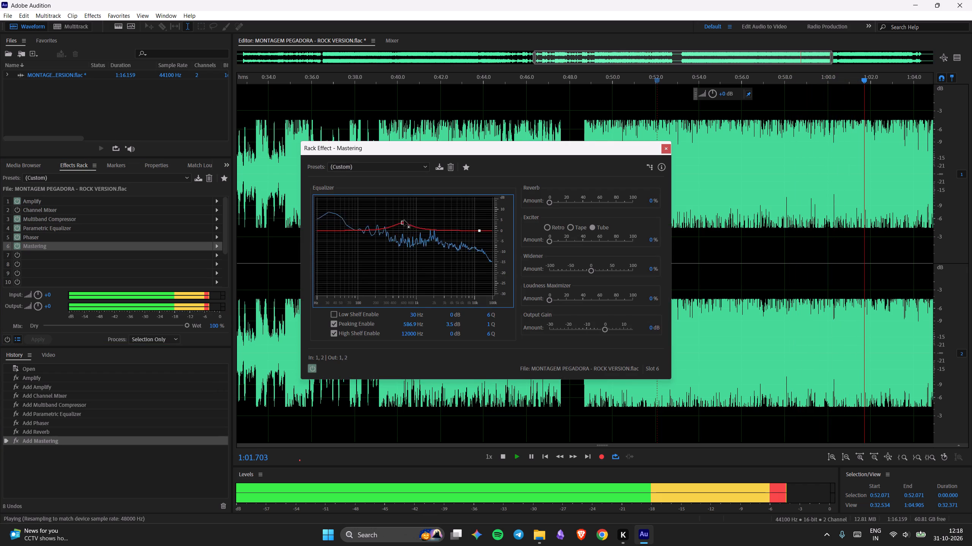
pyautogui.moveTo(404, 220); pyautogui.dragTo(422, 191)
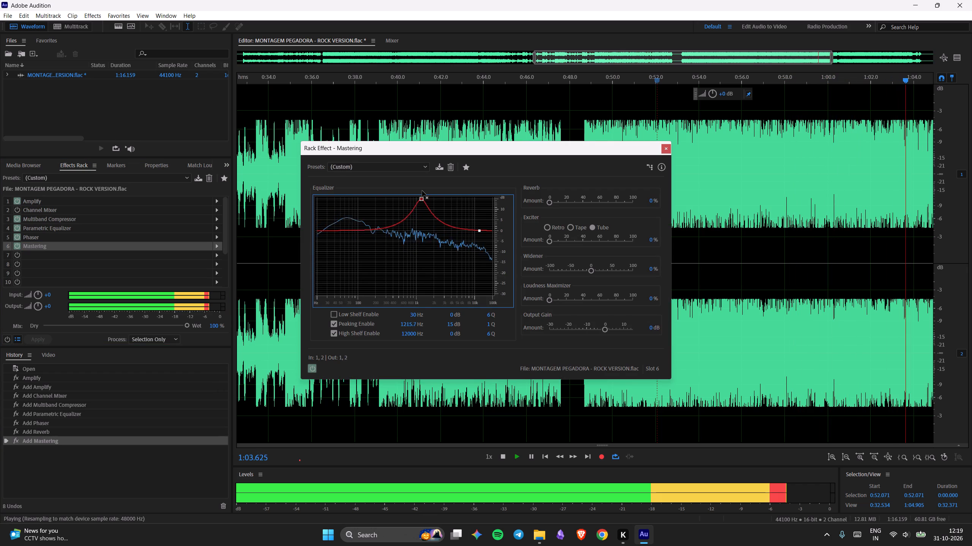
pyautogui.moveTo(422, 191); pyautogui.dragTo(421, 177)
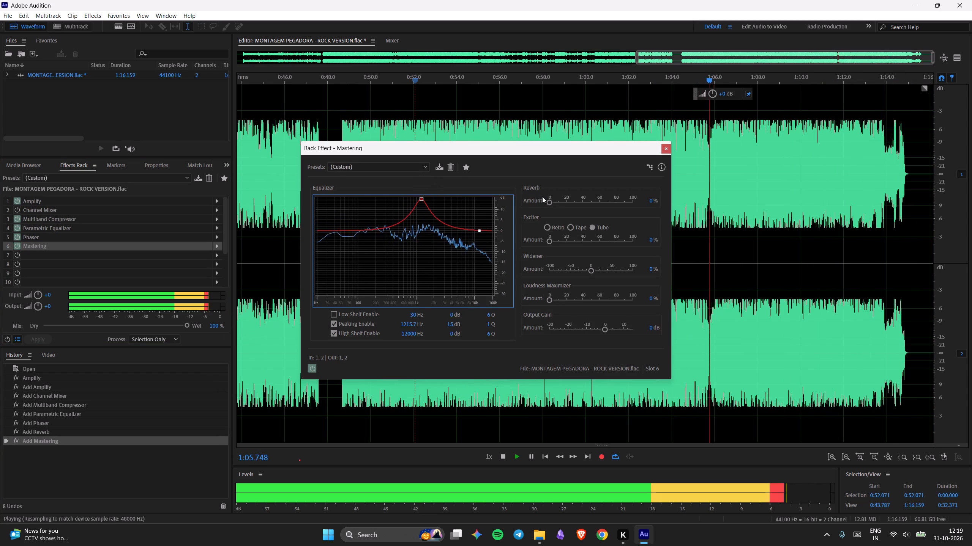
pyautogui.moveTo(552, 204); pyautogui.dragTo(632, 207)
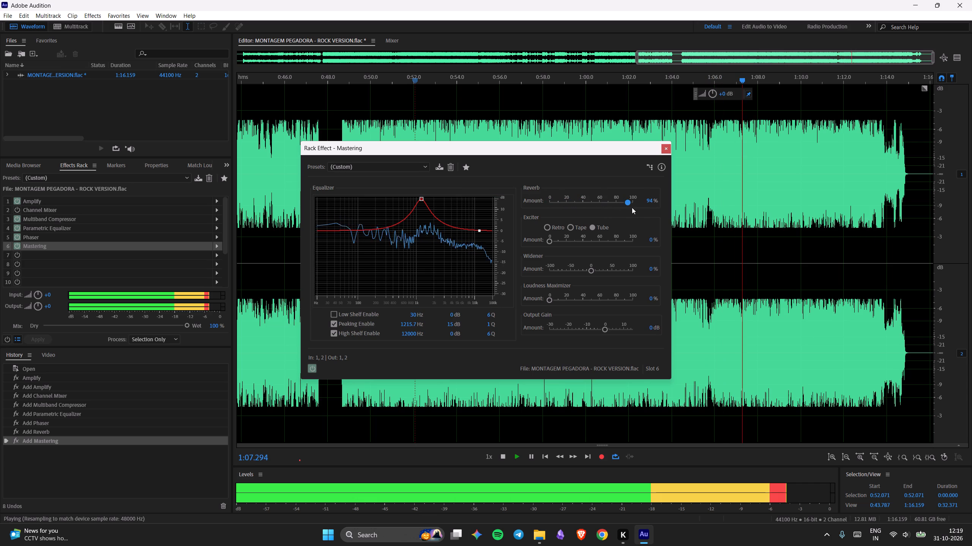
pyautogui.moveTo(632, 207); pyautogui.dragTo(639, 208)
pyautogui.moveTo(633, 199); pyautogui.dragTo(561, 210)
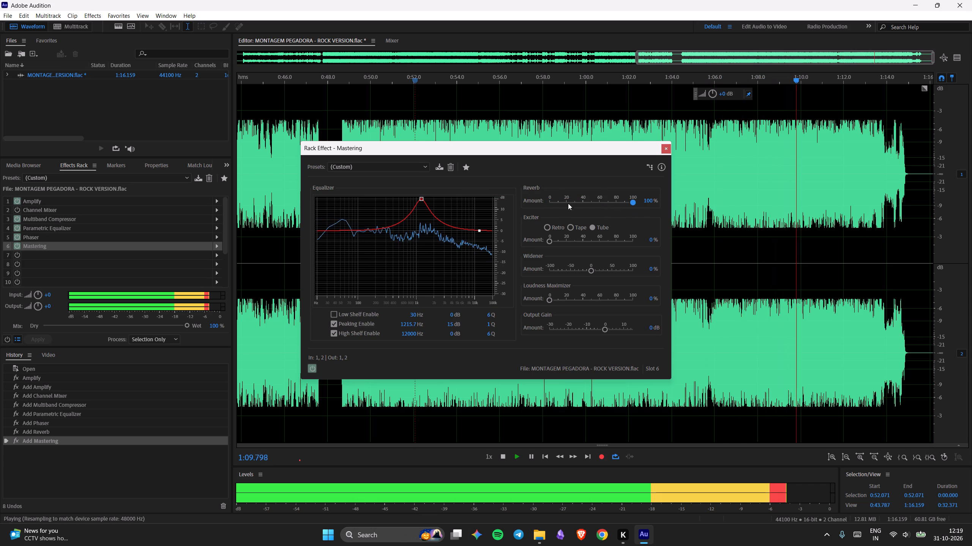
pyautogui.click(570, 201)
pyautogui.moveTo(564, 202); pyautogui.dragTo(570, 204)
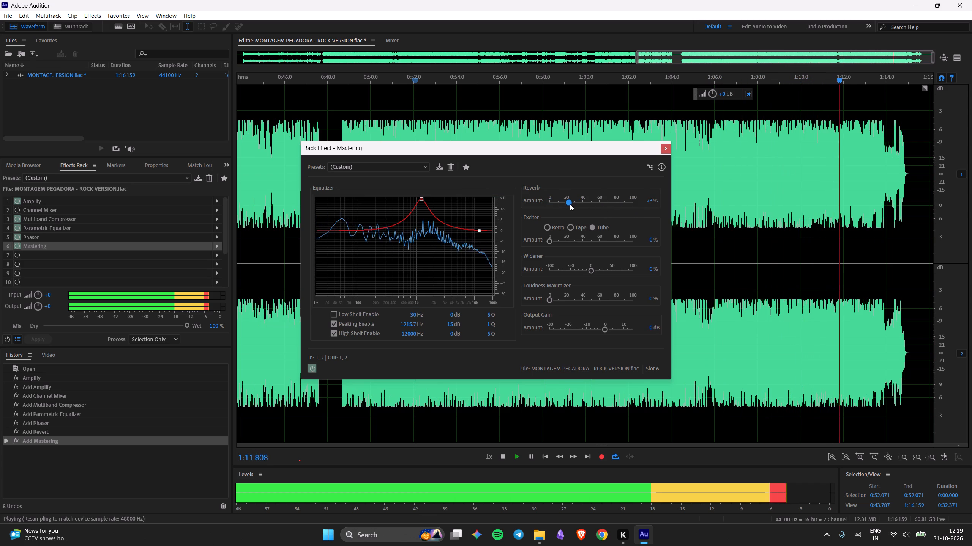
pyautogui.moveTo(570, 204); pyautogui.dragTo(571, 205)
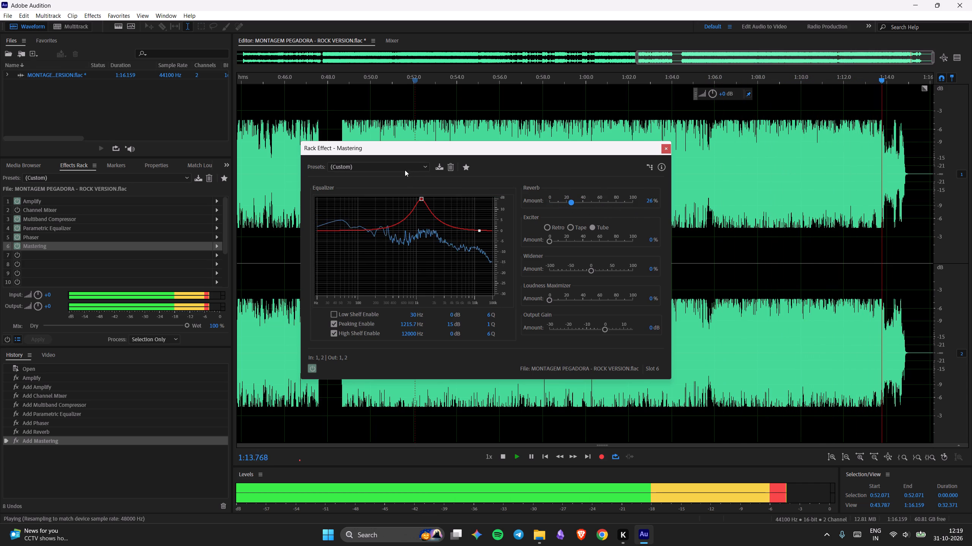
# Audition the Mastering presets Club Master and Mid Enhancer, and load Make Room For Vocals.
pyautogui.click(405, 167)
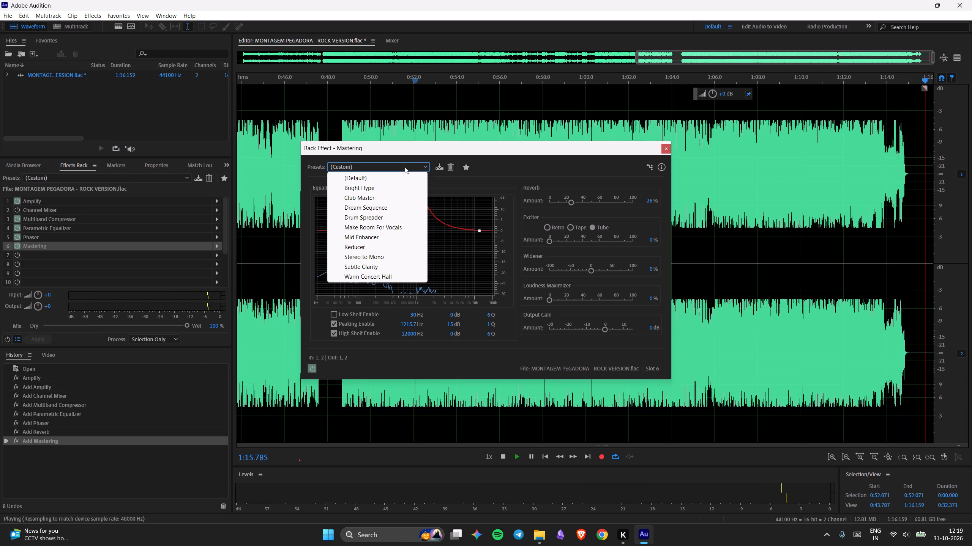
pyautogui.click(395, 202)
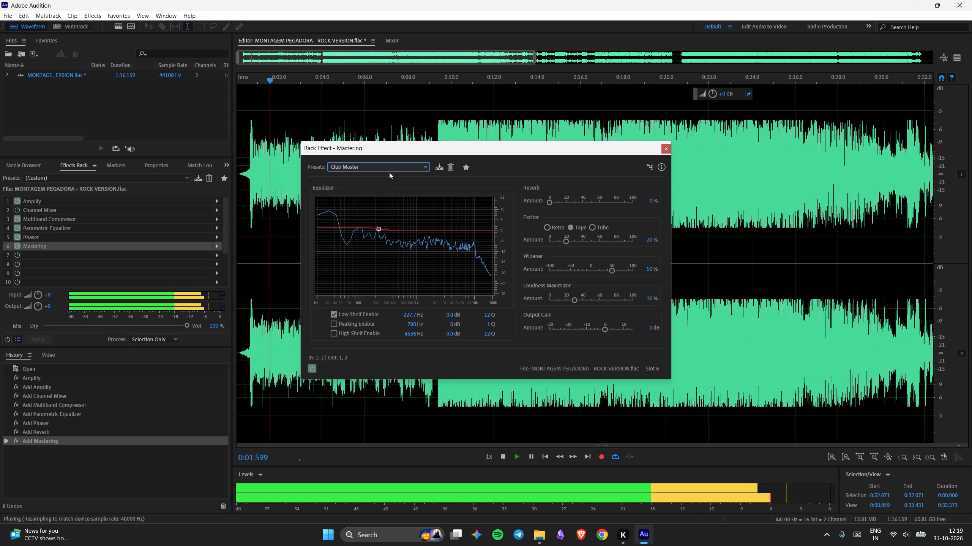
pyautogui.click(393, 167)
pyautogui.click(389, 235)
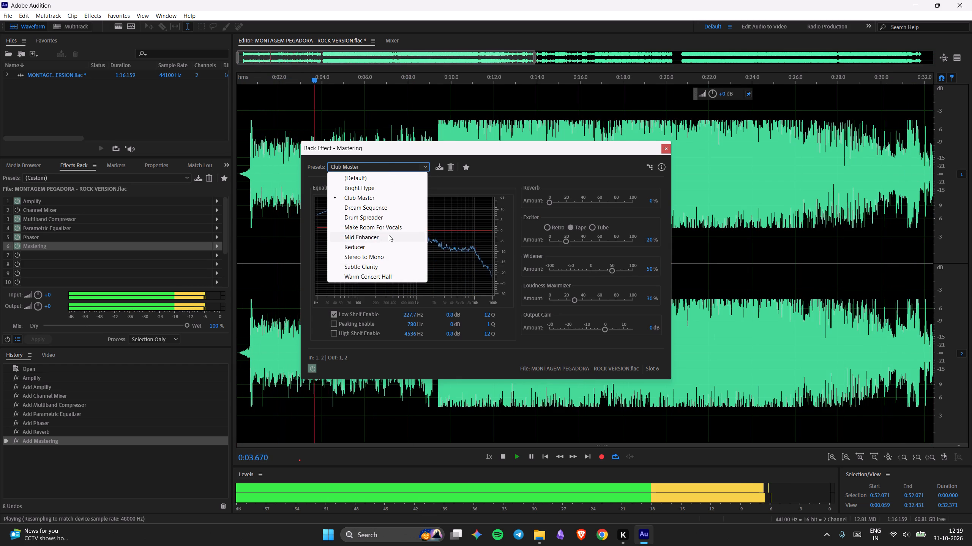
pyautogui.click(386, 170)
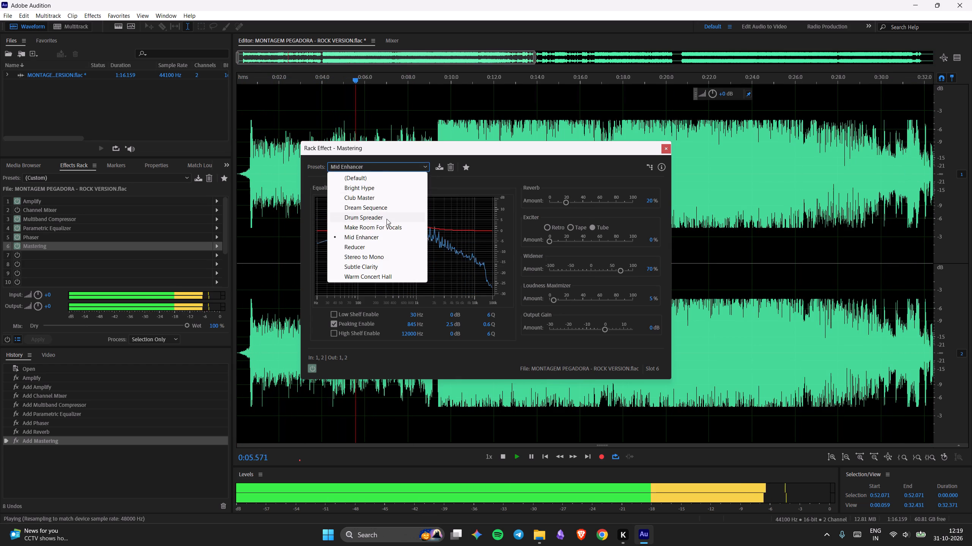
pyautogui.click(385, 224)
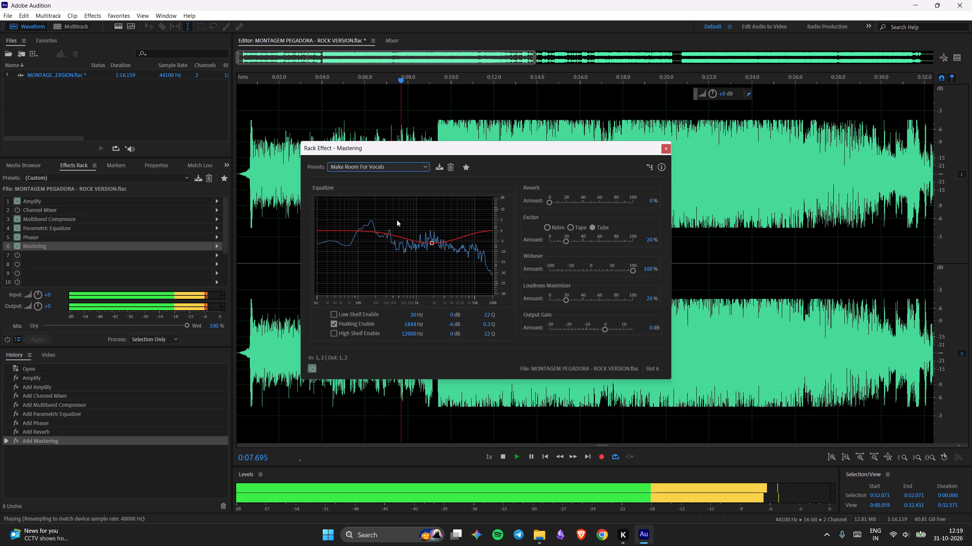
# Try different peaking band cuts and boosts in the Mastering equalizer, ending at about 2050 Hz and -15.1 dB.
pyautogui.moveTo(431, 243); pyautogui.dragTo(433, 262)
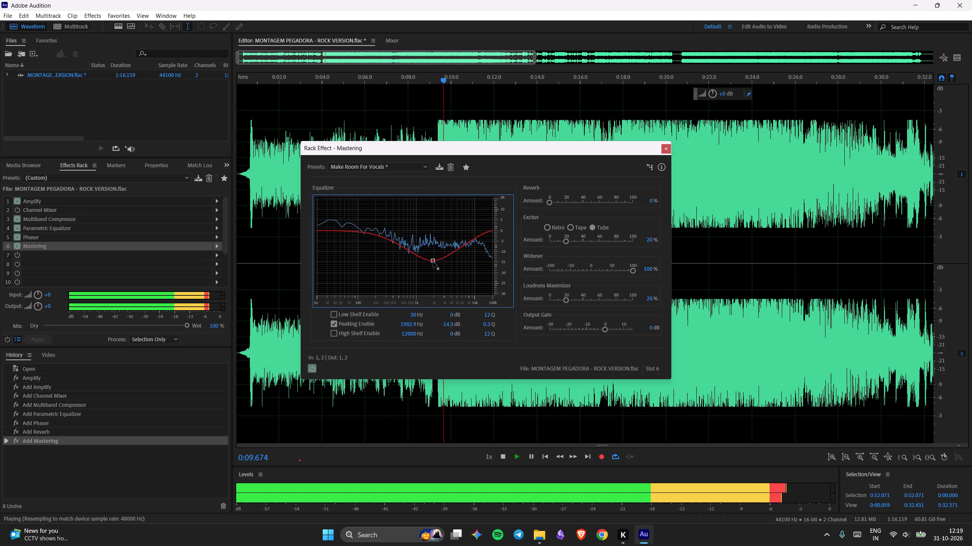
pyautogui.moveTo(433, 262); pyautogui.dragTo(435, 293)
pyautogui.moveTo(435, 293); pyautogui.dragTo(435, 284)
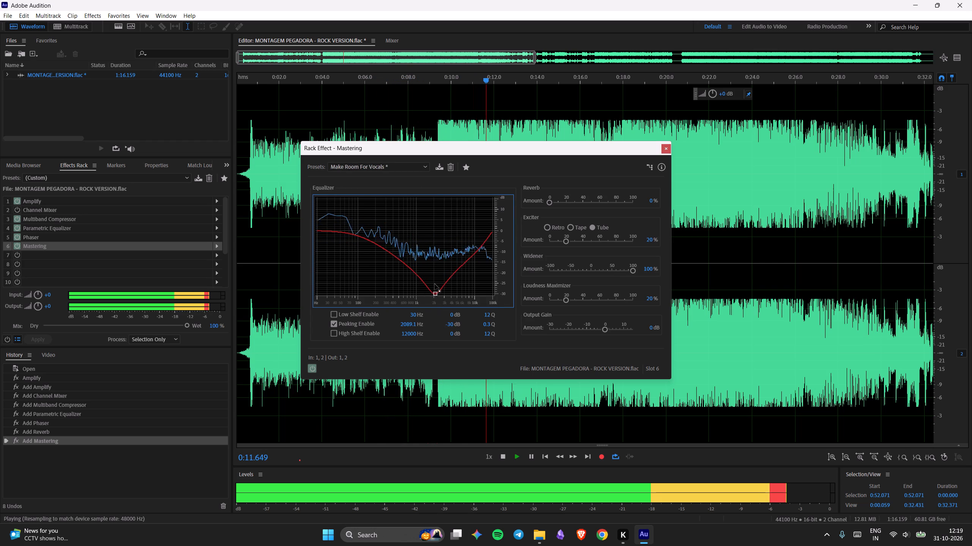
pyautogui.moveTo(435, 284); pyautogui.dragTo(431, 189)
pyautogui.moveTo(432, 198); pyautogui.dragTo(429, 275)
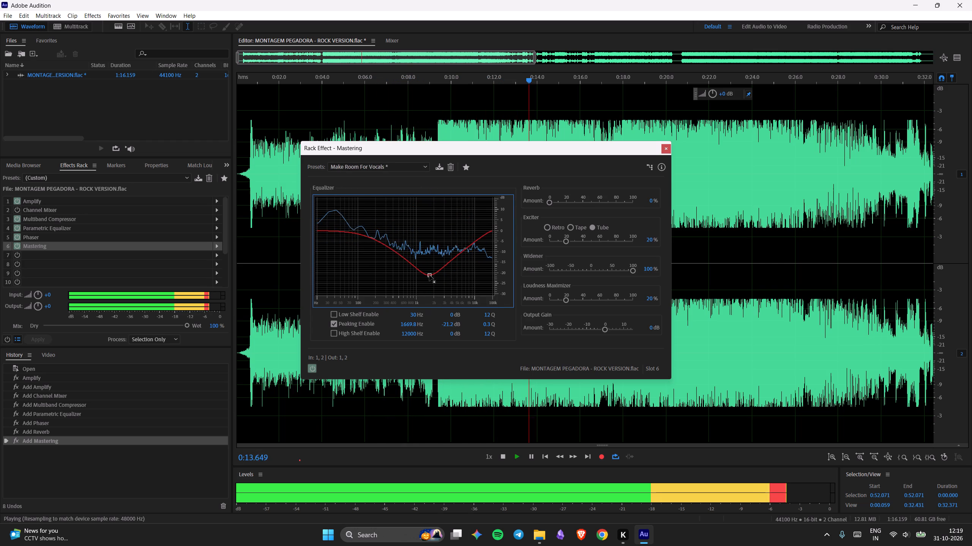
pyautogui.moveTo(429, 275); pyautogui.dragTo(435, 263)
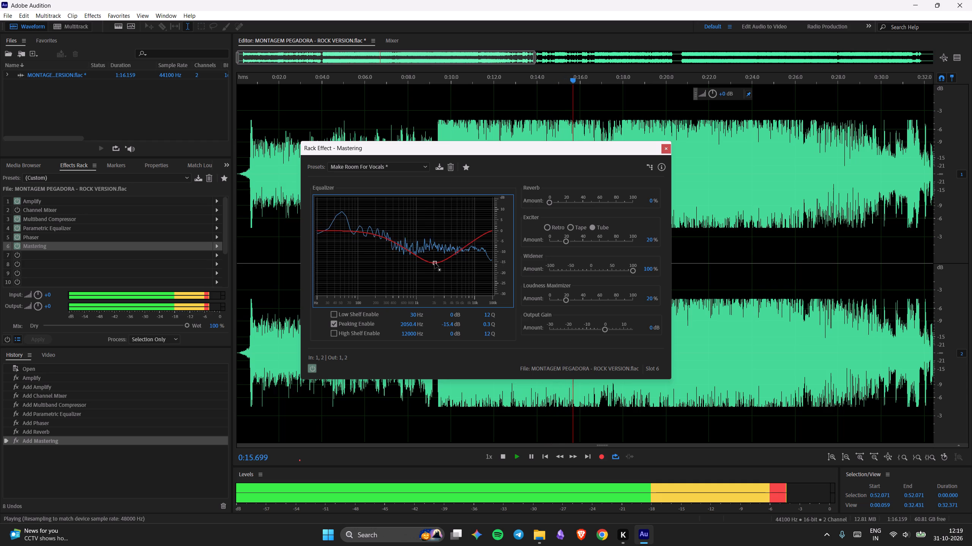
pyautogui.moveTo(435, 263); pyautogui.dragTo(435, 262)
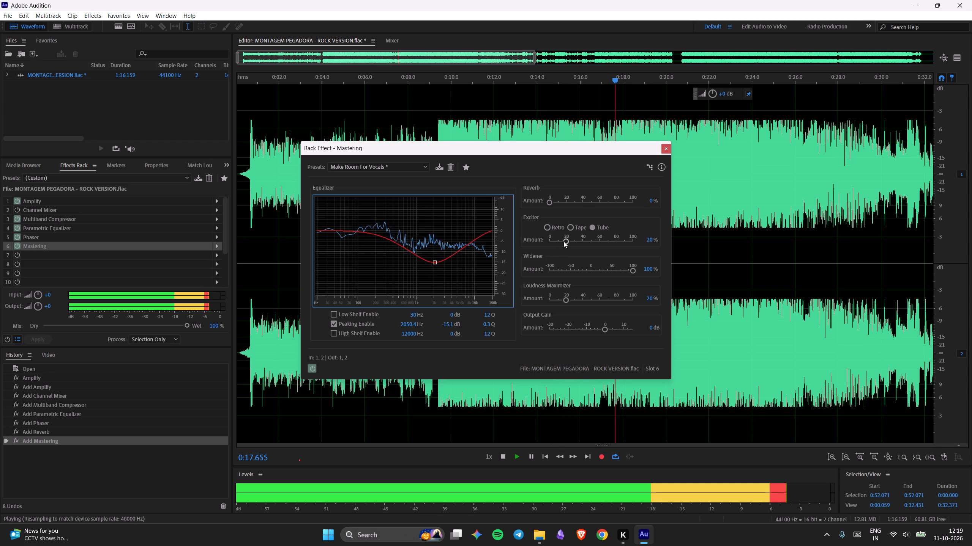
# Set the Mastering Loudness Maximizer to 30%, close the effect settings and stop playback.
pyautogui.moveTo(566, 297); pyautogui.dragTo(575, 300)
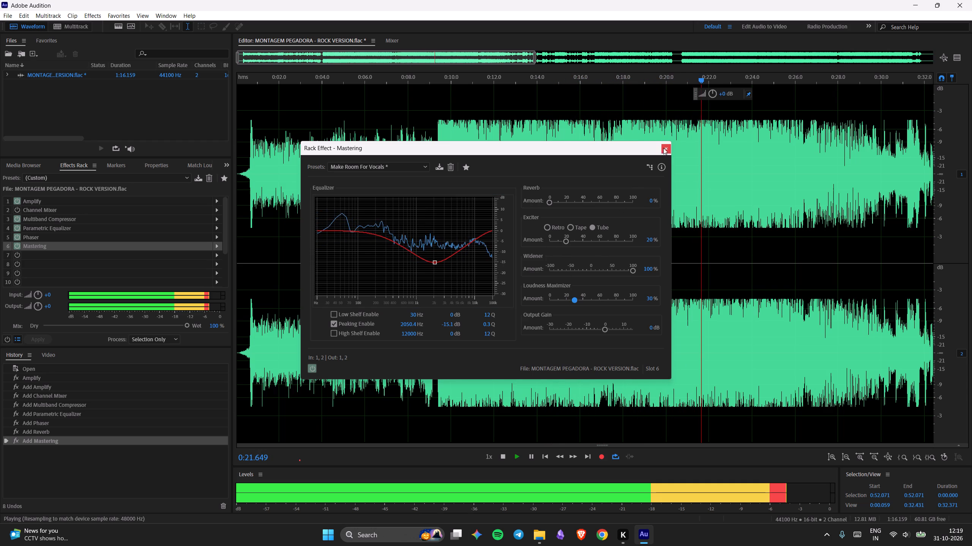
pyautogui.click(663, 148)
pyautogui.press('space')
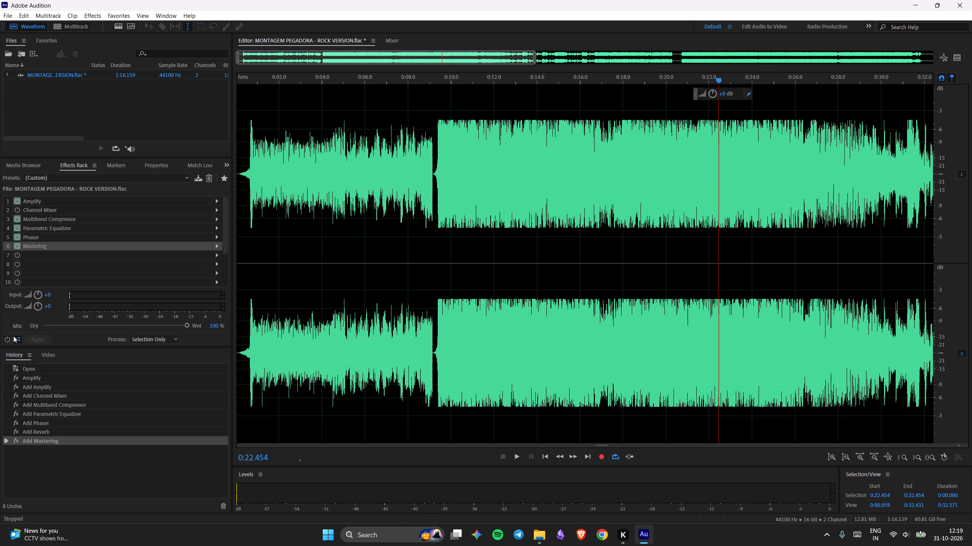
# Switch on the whole effects rack, play the track and toggle the Mastering effect's power to compare, leaving it on.
pyautogui.click(8, 337)
pyautogui.press('space')
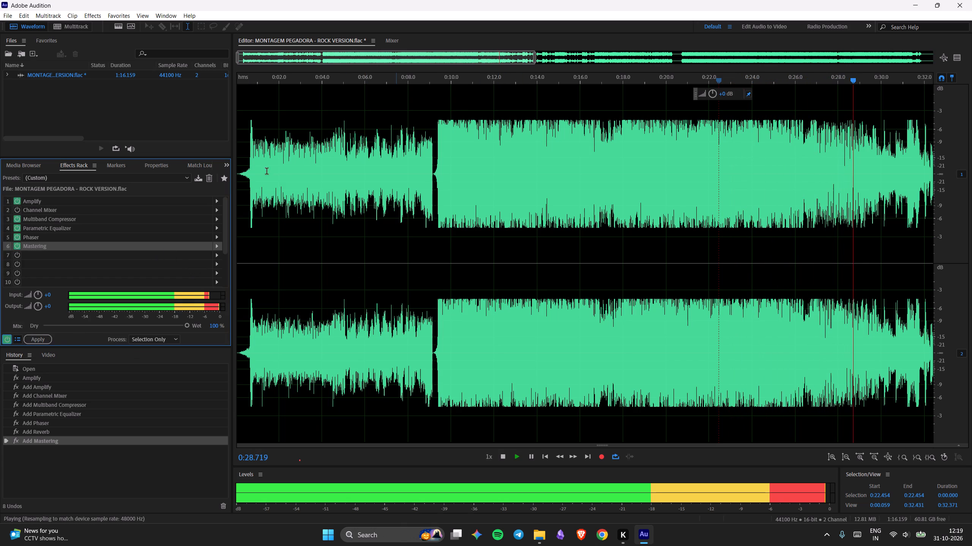
pyautogui.click(15, 242)
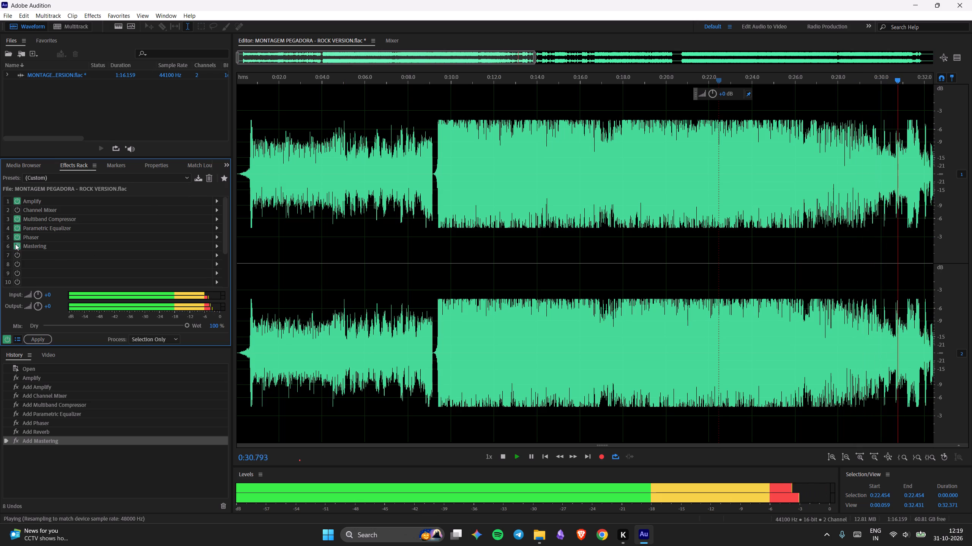
pyautogui.click(16, 244)
pyautogui.click(17, 247)
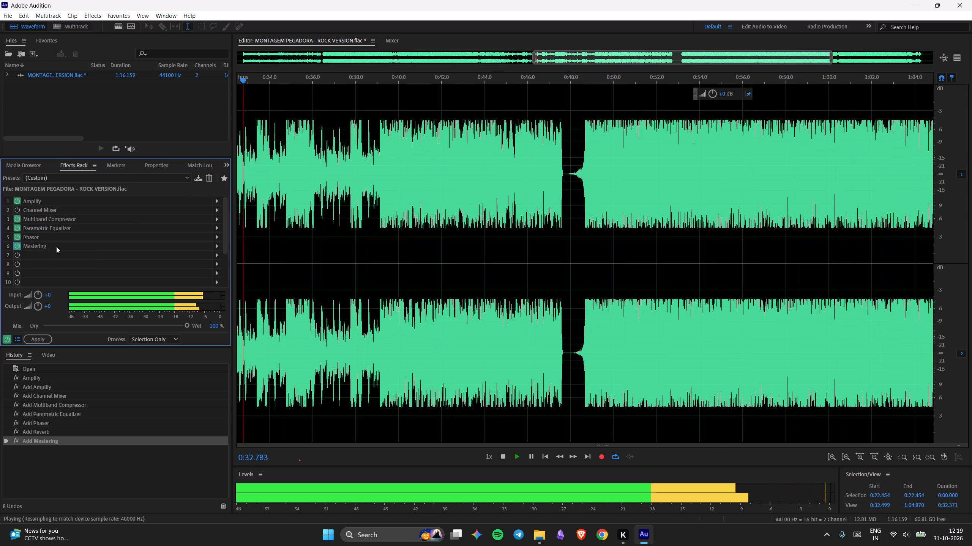
# Reopen the Mastering settings and reduce the peaking band cut to about -6.1 dB at 1521 Hz.
pyautogui.click(189, 246)
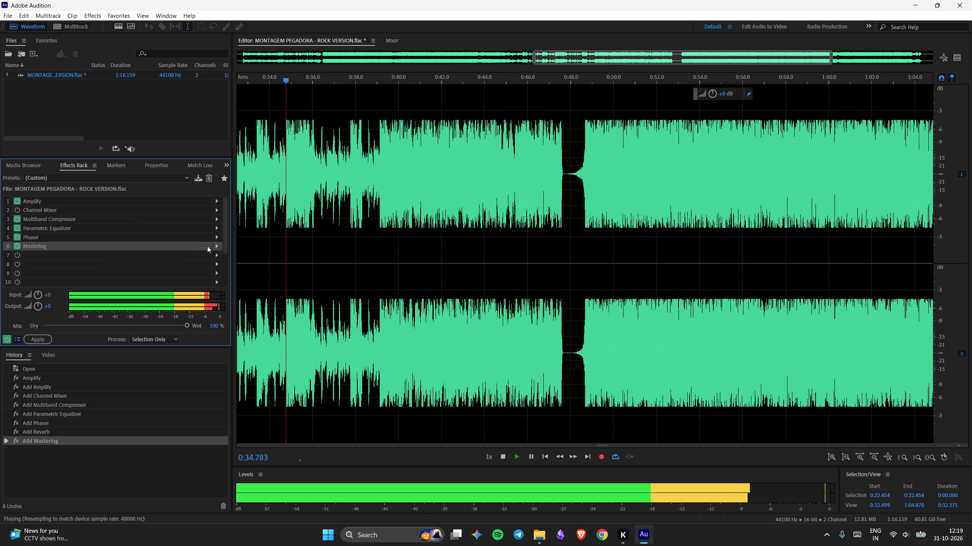
pyautogui.click(212, 246)
pyautogui.click(216, 246)
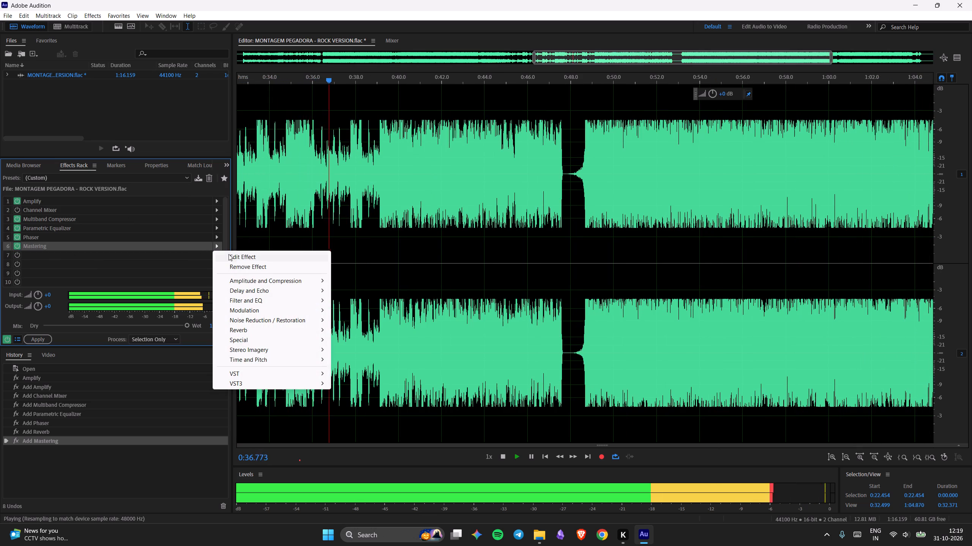
pyautogui.click(229, 254)
pyautogui.moveTo(435, 262); pyautogui.dragTo(436, 253)
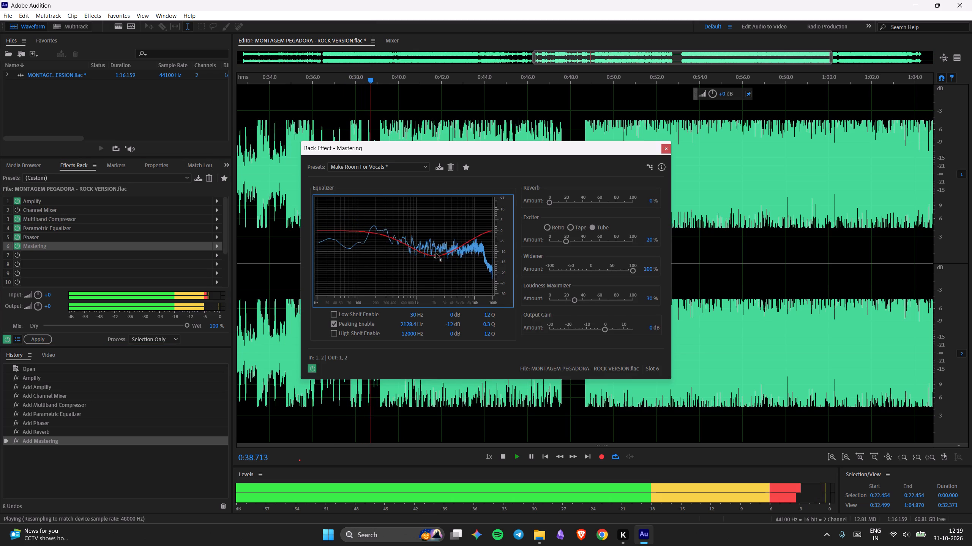
pyautogui.moveTo(436, 253); pyautogui.dragTo(428, 245)
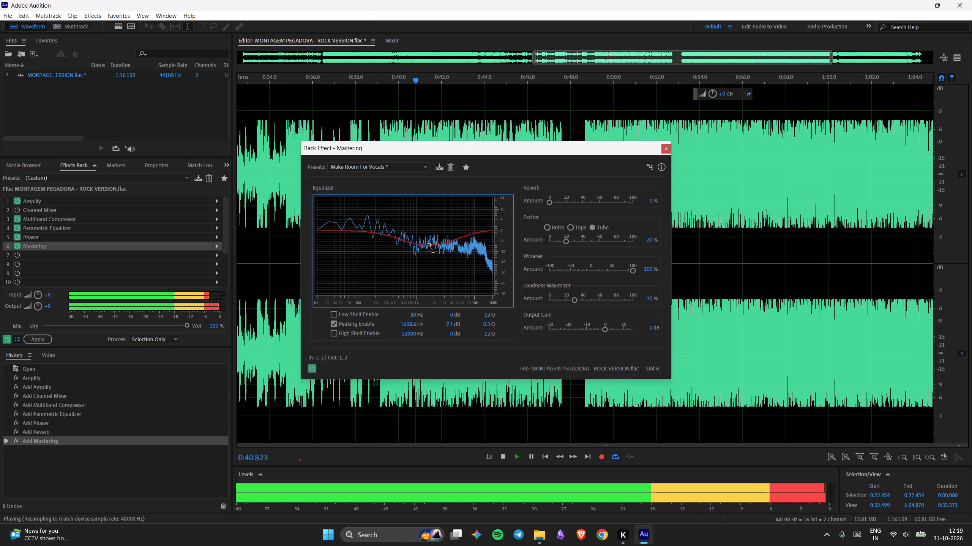
pyautogui.moveTo(428, 245); pyautogui.dragTo(427, 243)
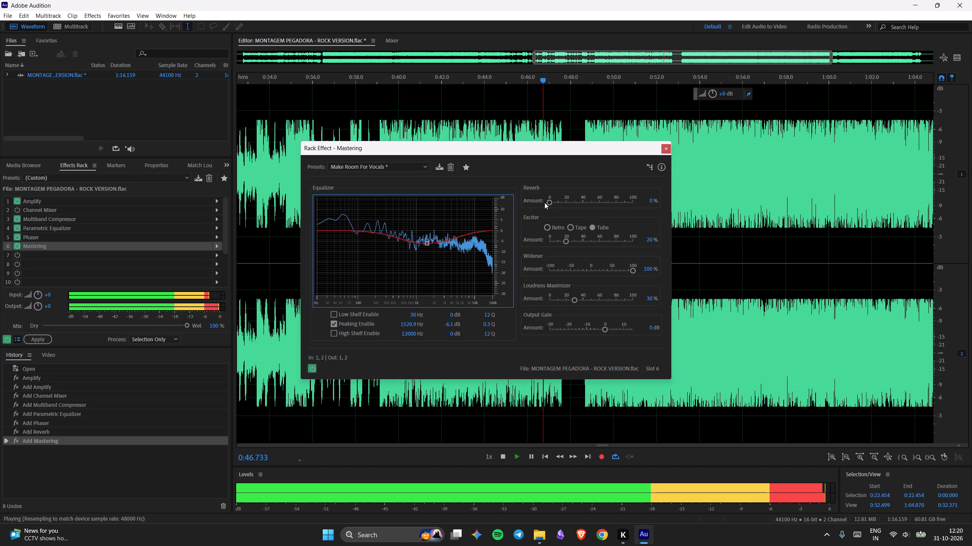
# Try different Mastering Reverb amounts during playback, settle on 21%, and set the Exciter amount to 37%.
pyautogui.moveTo(546, 202); pyautogui.dragTo(592, 202)
pyautogui.moveTo(552, 202); pyautogui.dragTo(573, 202)
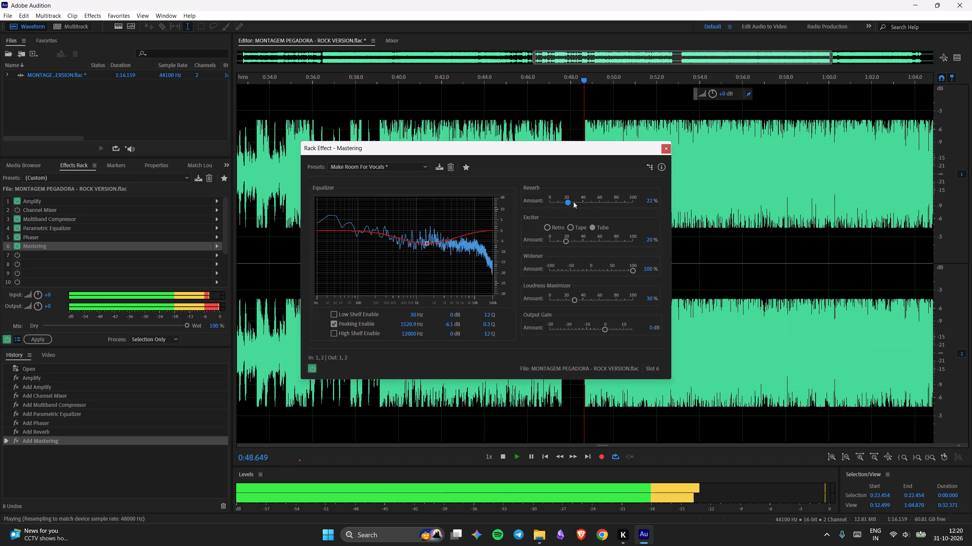
pyautogui.moveTo(573, 202); pyautogui.dragTo(623, 202)
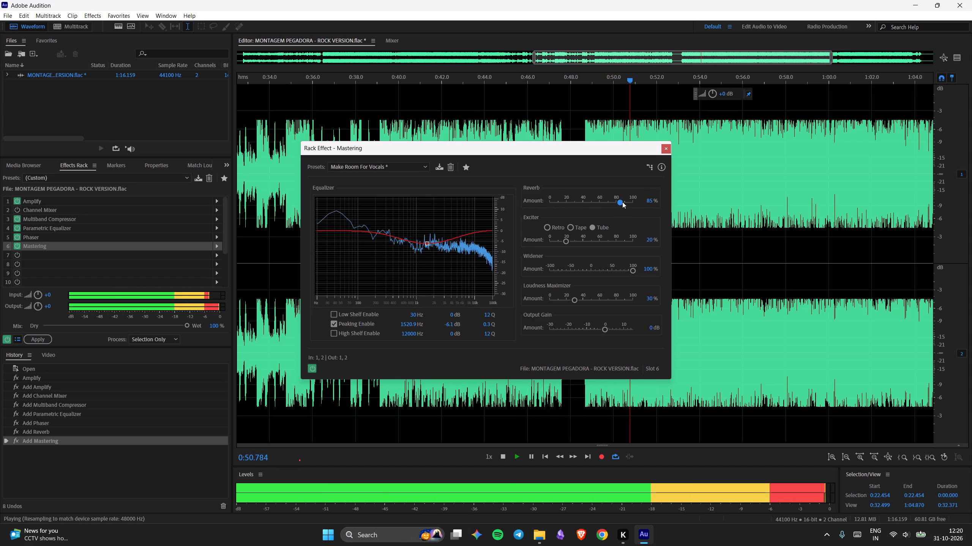
pyautogui.moveTo(622, 202); pyautogui.dragTo(569, 207)
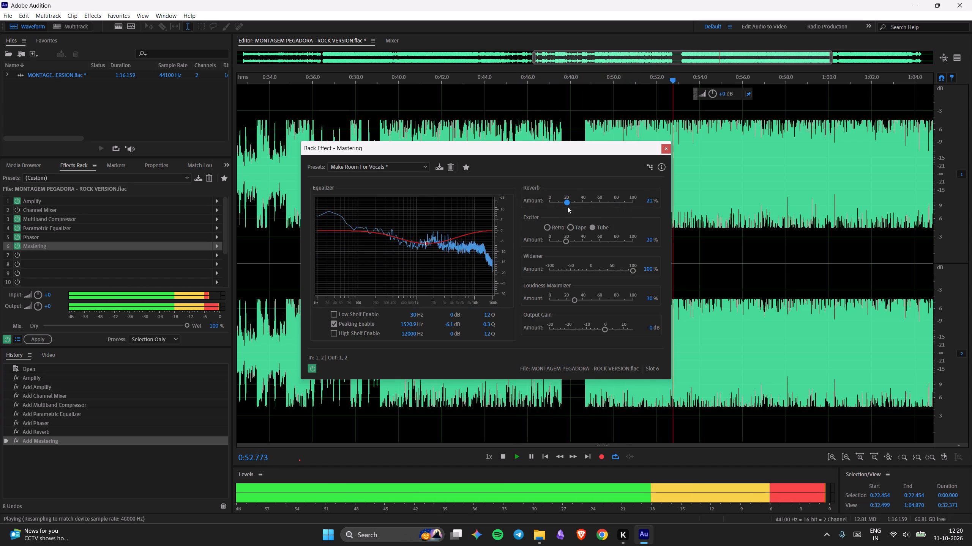
pyautogui.moveTo(565, 238); pyautogui.dragTo(580, 243)
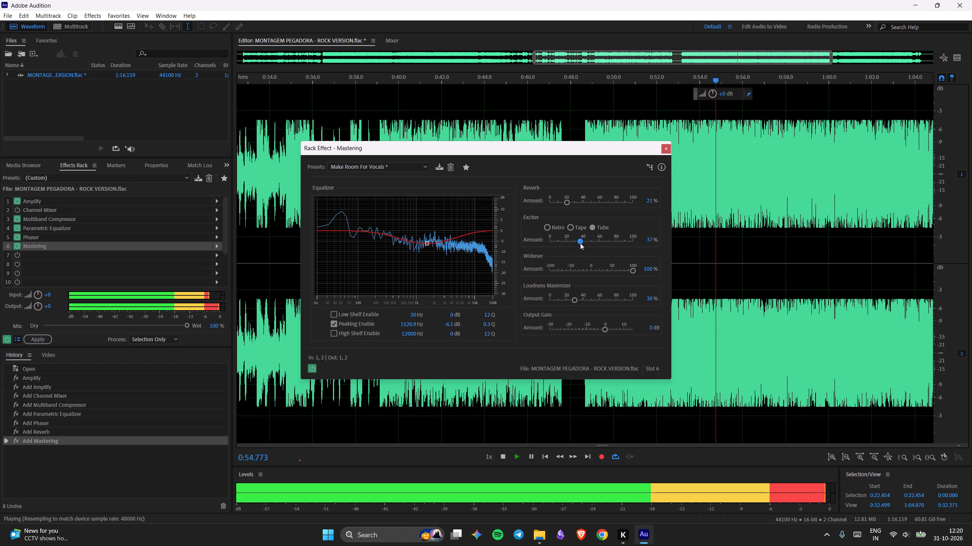
# Set the Mastering Exciter amount to 22%.
pyautogui.moveTo(580, 243); pyautogui.dragTo(582, 243)
pyautogui.moveTo(585, 241); pyautogui.dragTo(568, 241)
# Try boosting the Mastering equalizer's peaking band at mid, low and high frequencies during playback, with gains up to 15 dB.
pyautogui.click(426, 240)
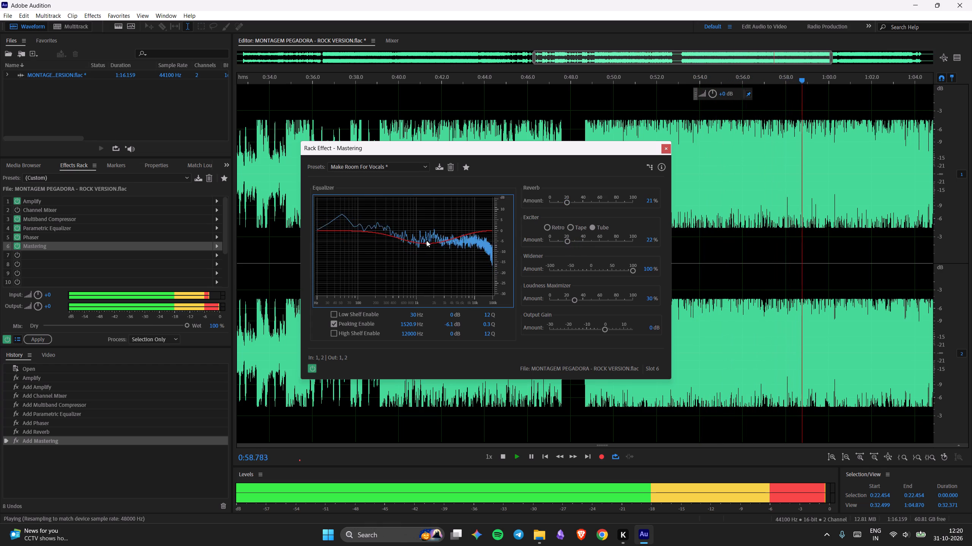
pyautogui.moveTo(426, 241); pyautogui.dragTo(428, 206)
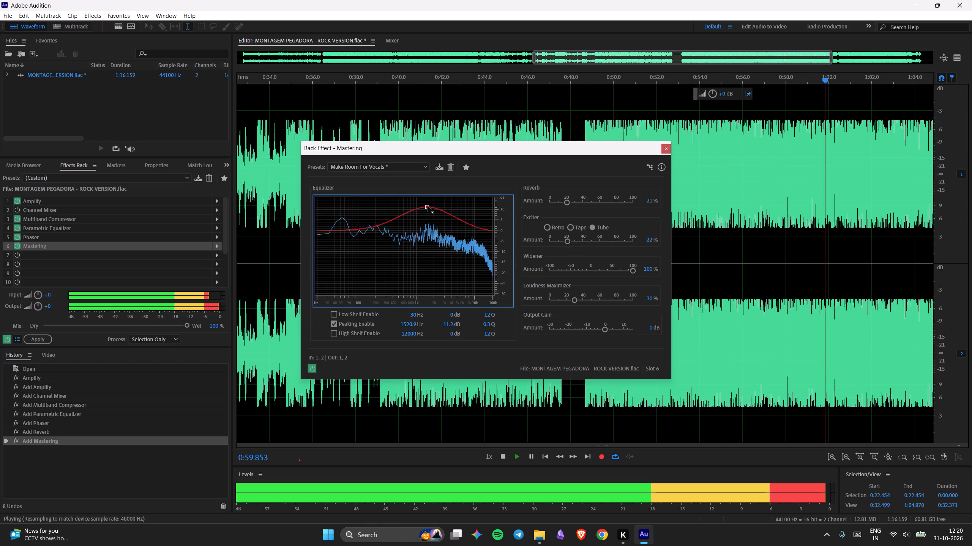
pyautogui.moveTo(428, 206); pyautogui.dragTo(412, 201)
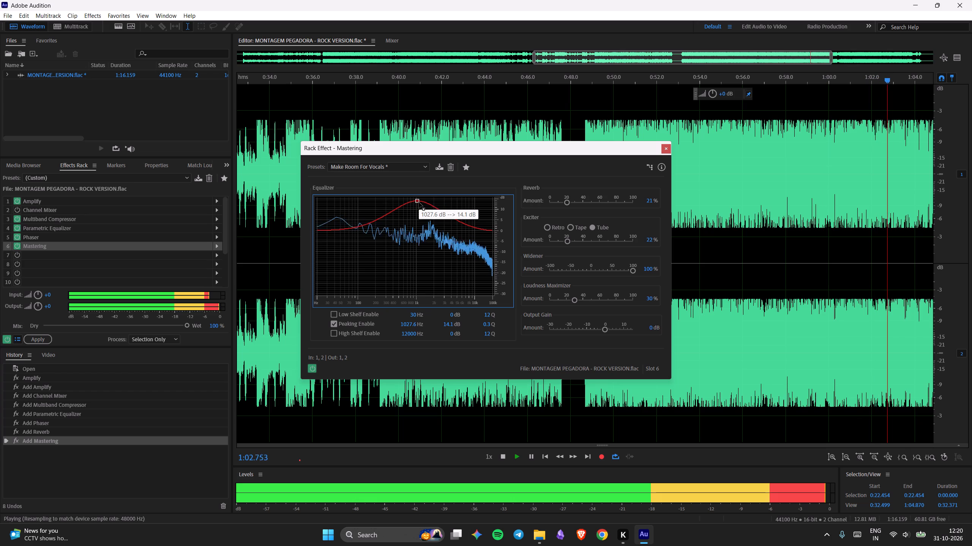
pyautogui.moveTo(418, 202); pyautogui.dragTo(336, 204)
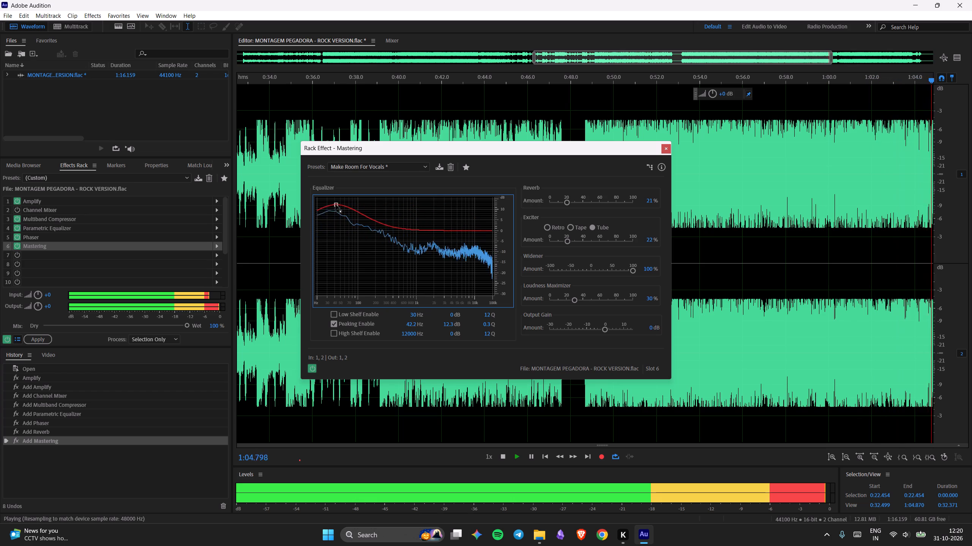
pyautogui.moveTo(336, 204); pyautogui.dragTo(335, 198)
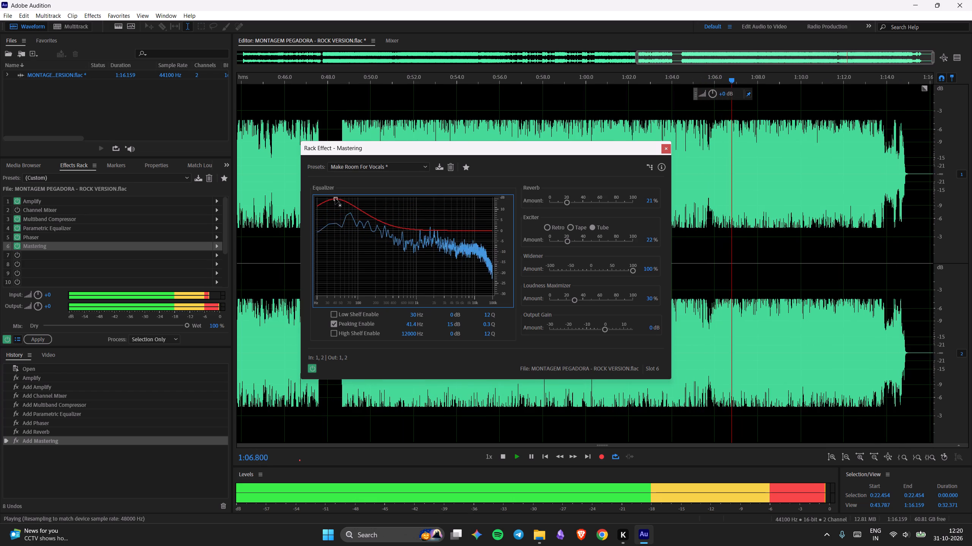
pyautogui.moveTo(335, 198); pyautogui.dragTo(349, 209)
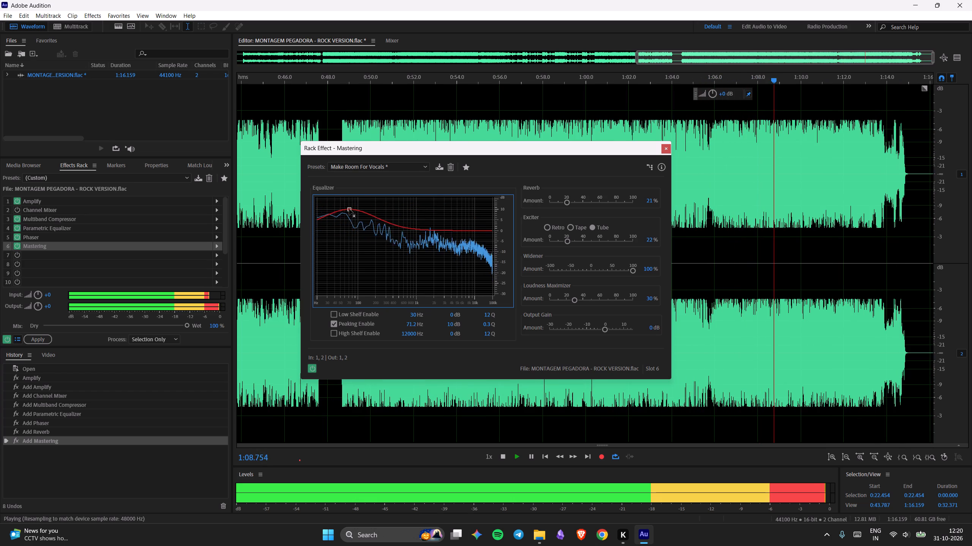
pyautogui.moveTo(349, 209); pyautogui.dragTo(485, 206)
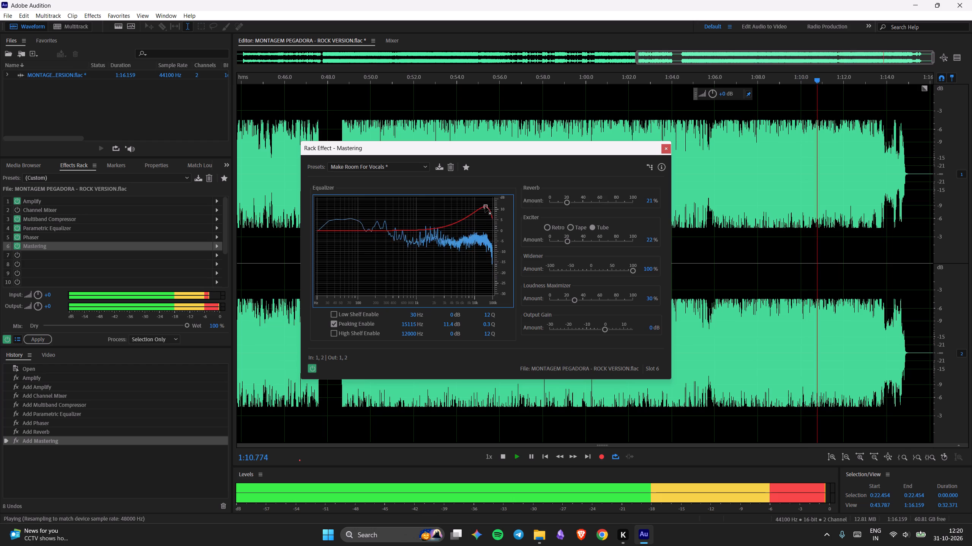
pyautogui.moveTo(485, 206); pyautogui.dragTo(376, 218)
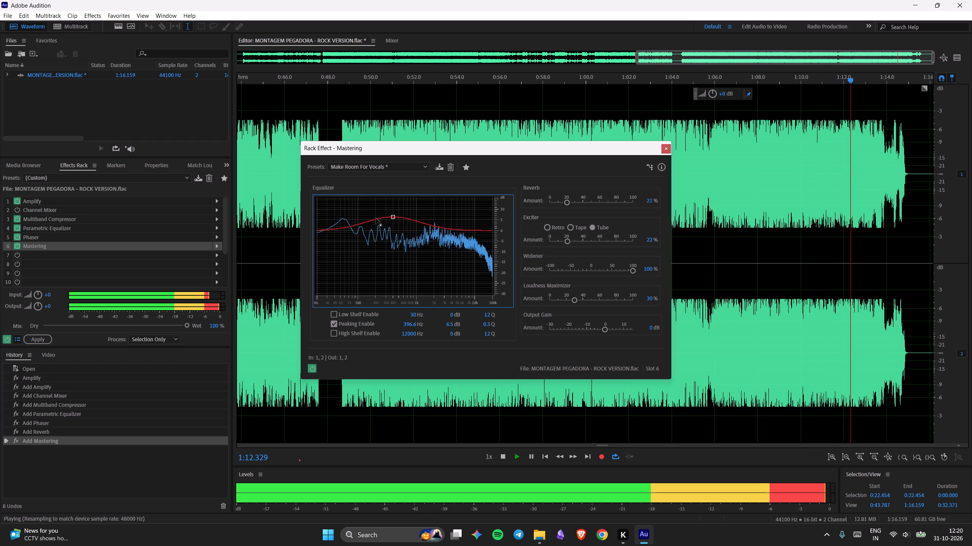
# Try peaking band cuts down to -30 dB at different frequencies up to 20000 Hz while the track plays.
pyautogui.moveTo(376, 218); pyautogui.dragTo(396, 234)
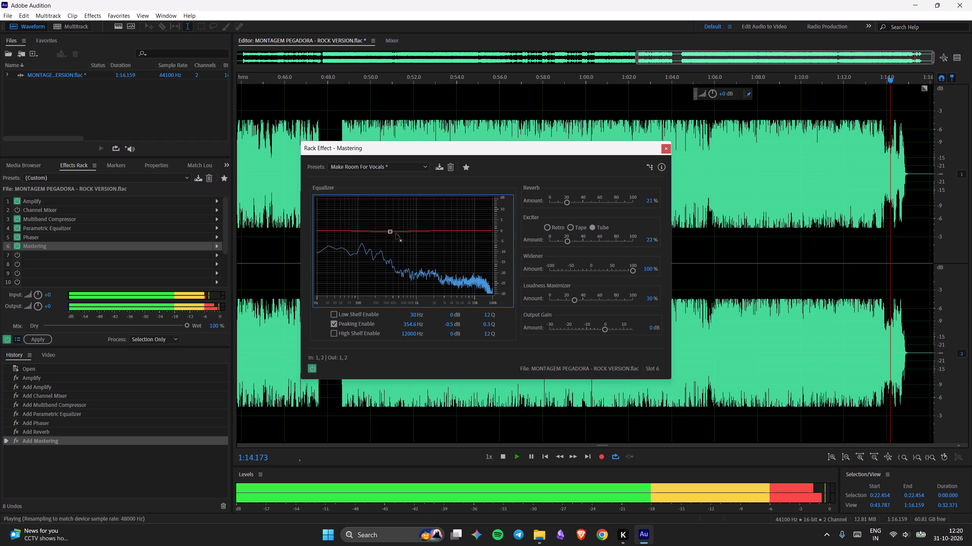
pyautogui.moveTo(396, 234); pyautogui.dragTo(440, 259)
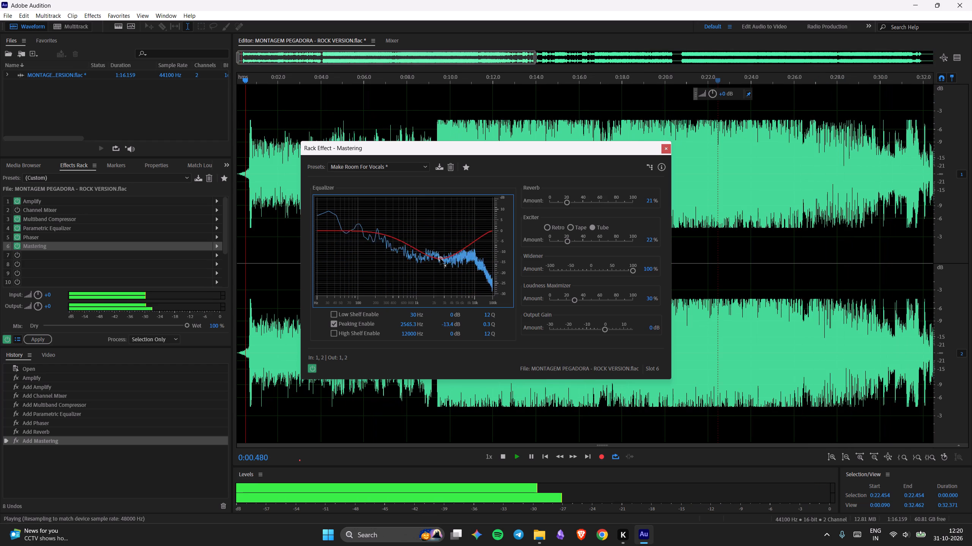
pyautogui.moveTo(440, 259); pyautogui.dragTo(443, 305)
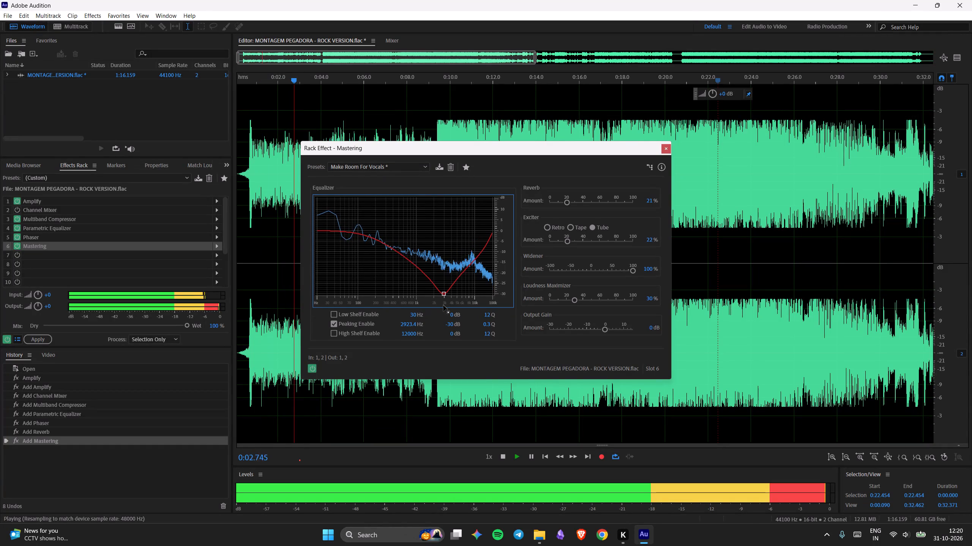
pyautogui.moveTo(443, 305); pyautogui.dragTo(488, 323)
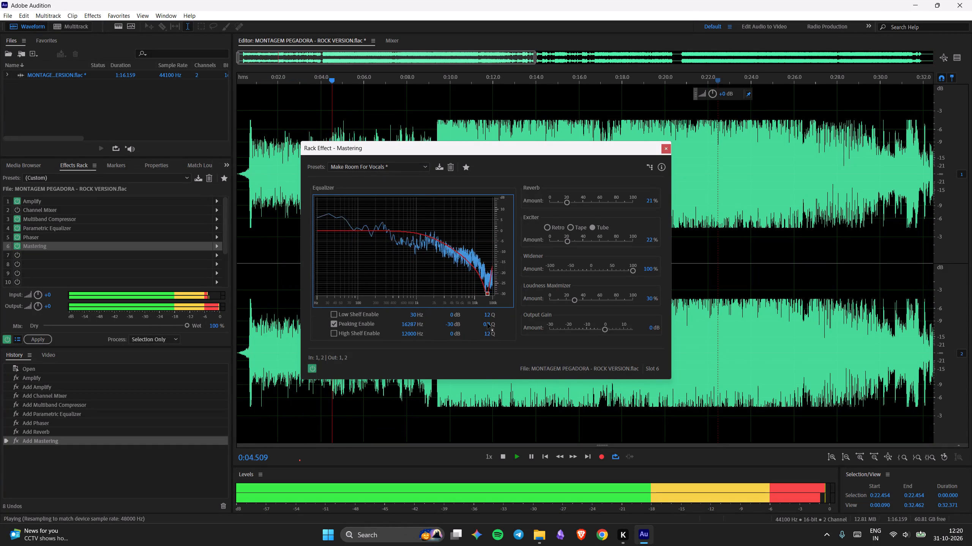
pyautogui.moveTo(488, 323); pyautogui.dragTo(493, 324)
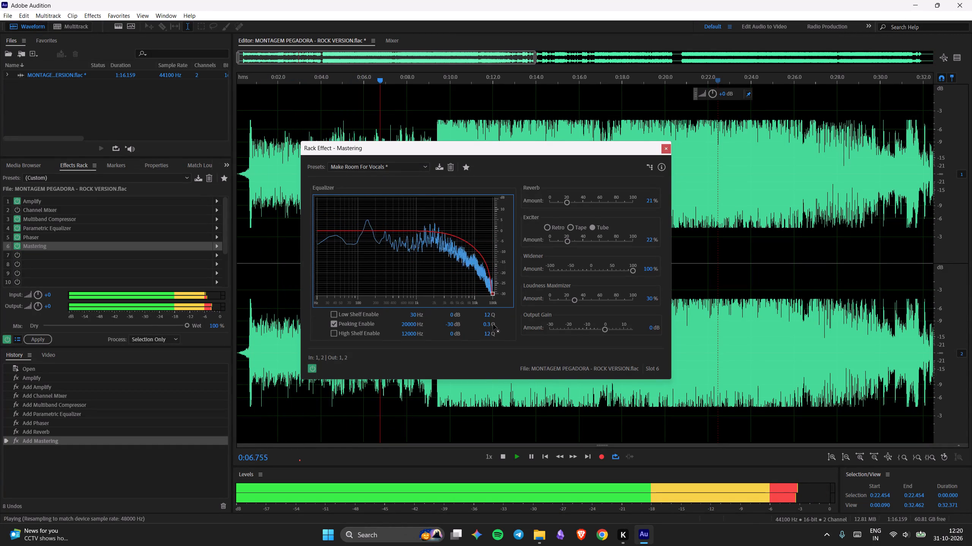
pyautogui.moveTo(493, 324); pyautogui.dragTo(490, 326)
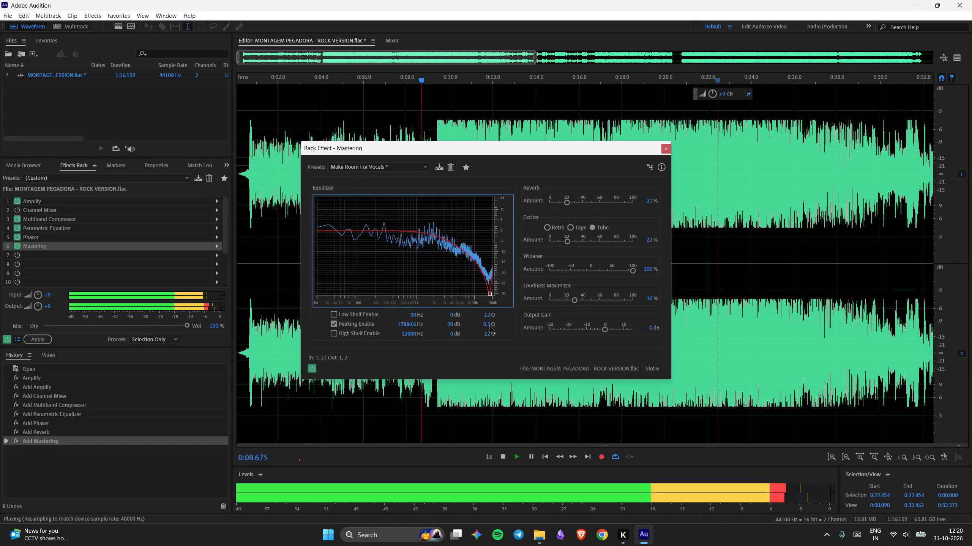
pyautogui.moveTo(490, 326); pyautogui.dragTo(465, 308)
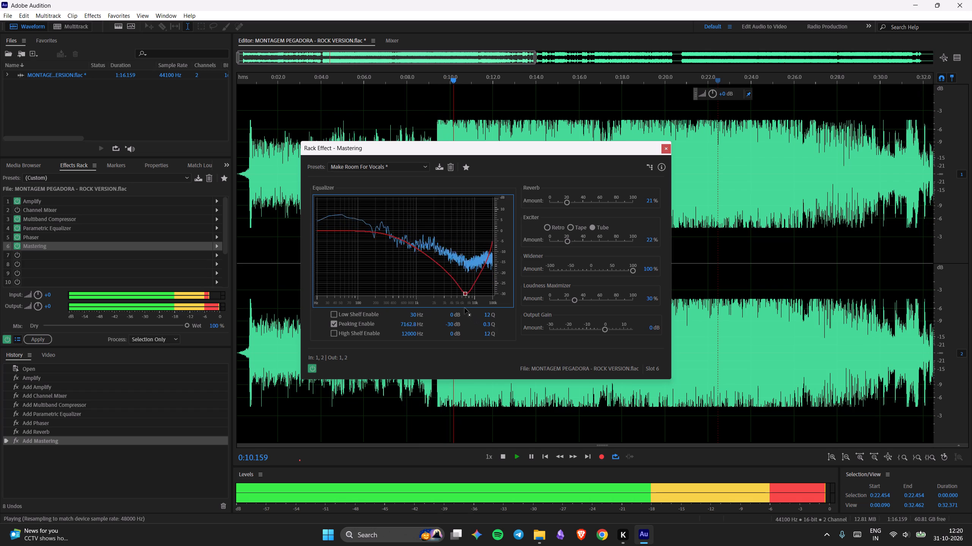
# Bring the peaking band down in frequency and ease its cut, settling at about -20.5 dB and 1868 Hz.
pyautogui.moveTo(465, 308); pyautogui.dragTo(448, 301)
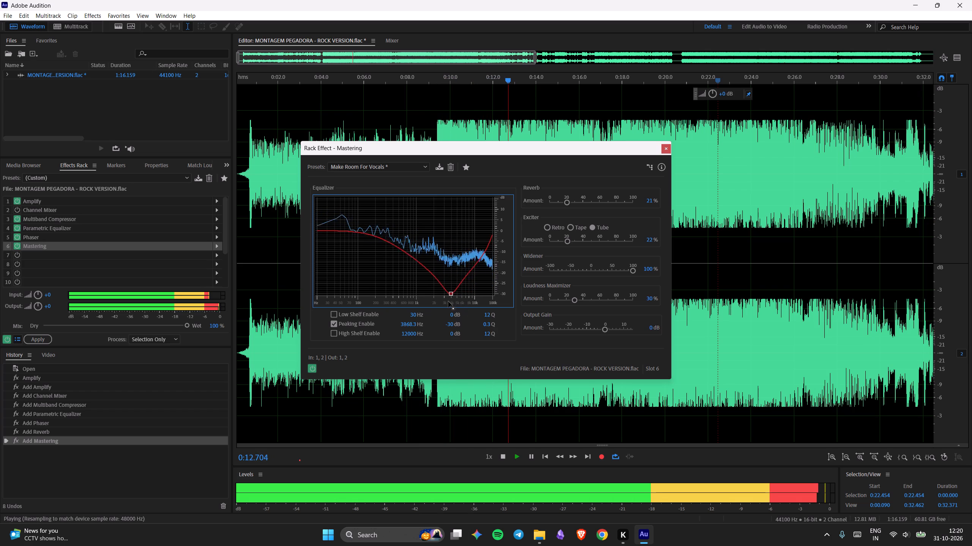
pyautogui.moveTo(448, 301); pyautogui.dragTo(439, 279)
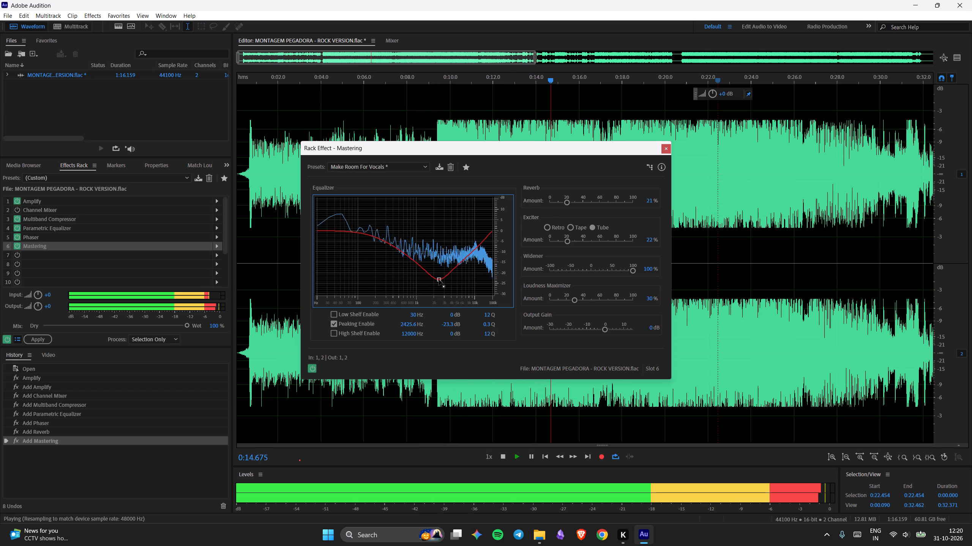
pyautogui.moveTo(439, 279); pyautogui.dragTo(442, 278)
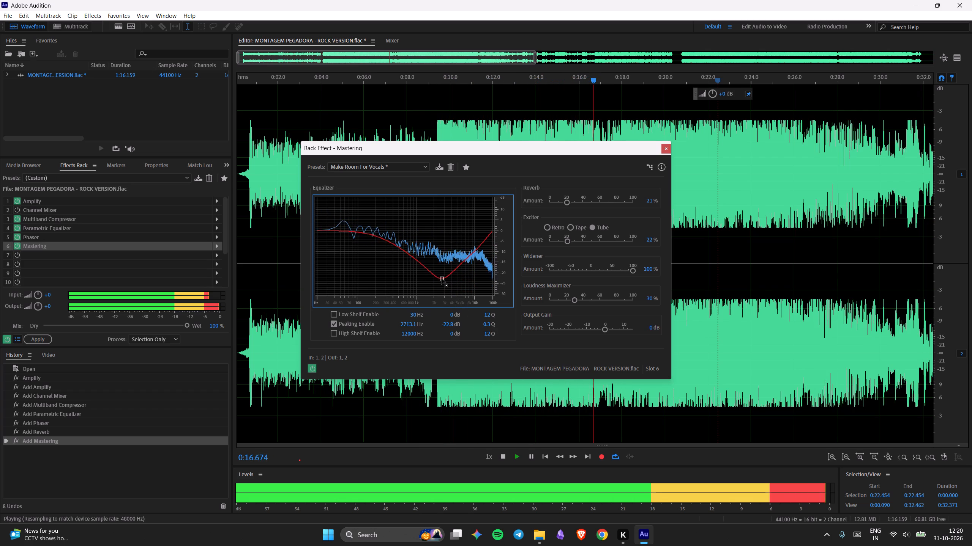
pyautogui.moveTo(442, 278); pyautogui.dragTo(442, 273)
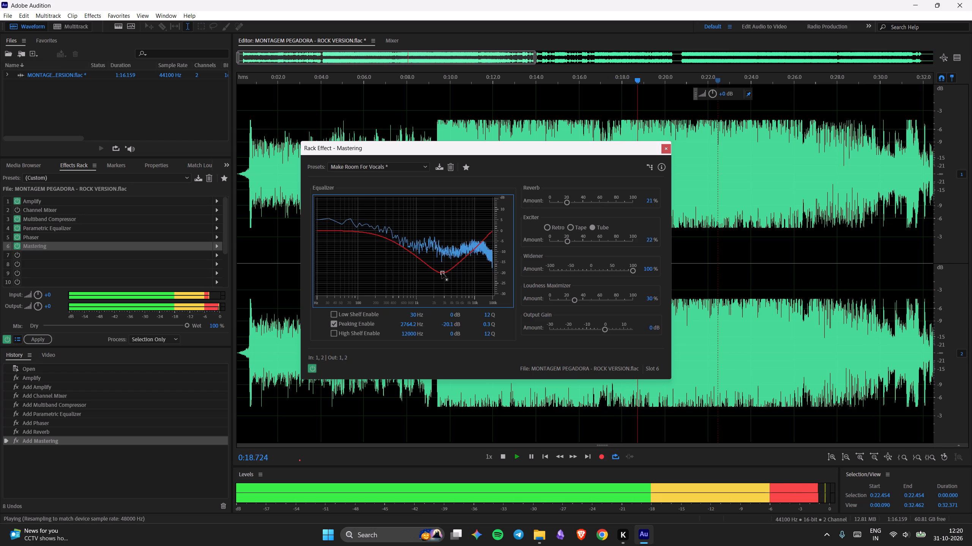
pyautogui.moveTo(442, 273); pyautogui.dragTo(439, 273)
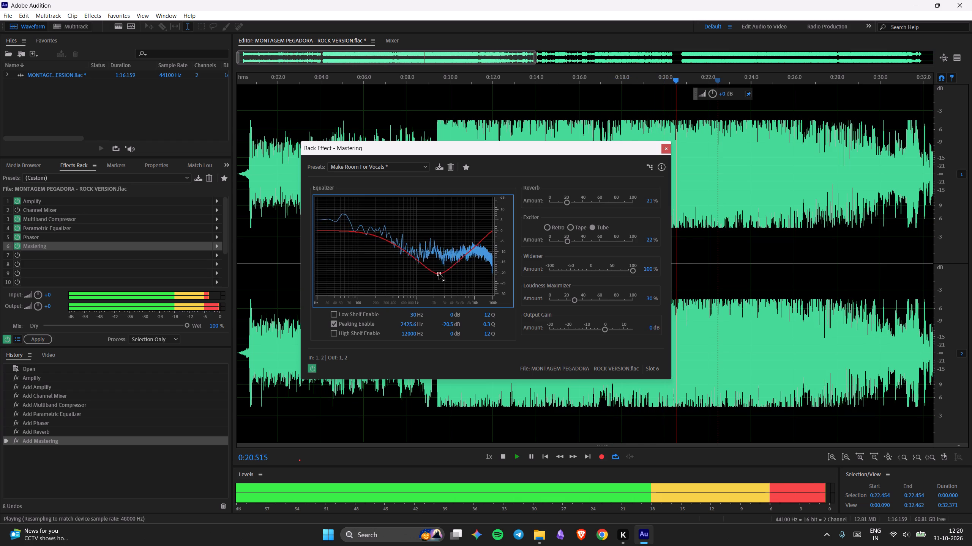
pyautogui.moveTo(439, 273); pyautogui.dragTo(433, 273)
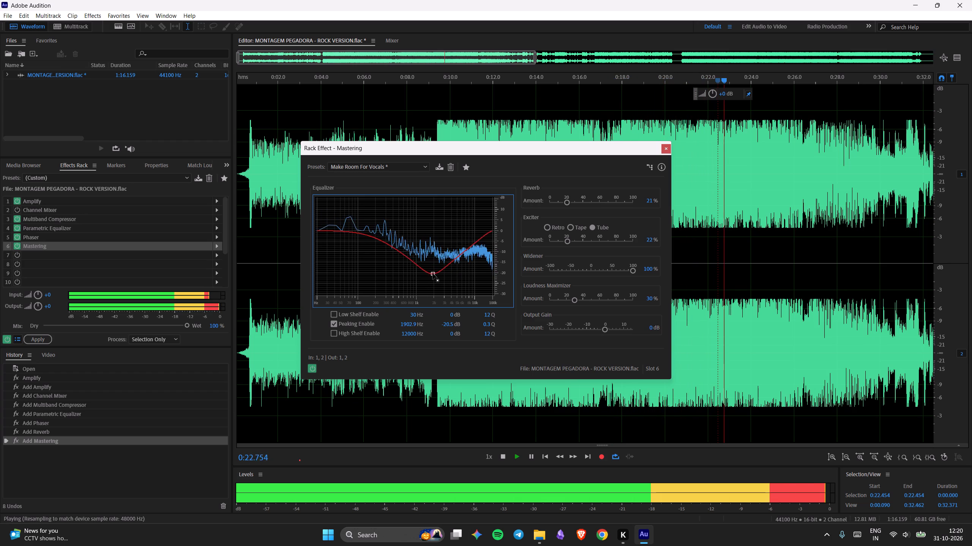
pyautogui.moveTo(433, 273); pyautogui.dragTo(432, 273)
# Set the Mastering Reverb amount to 15% and the Widener to 43%, and close the effect settings.
pyautogui.moveTo(650, 201); pyautogui.dragTo(636, 207)
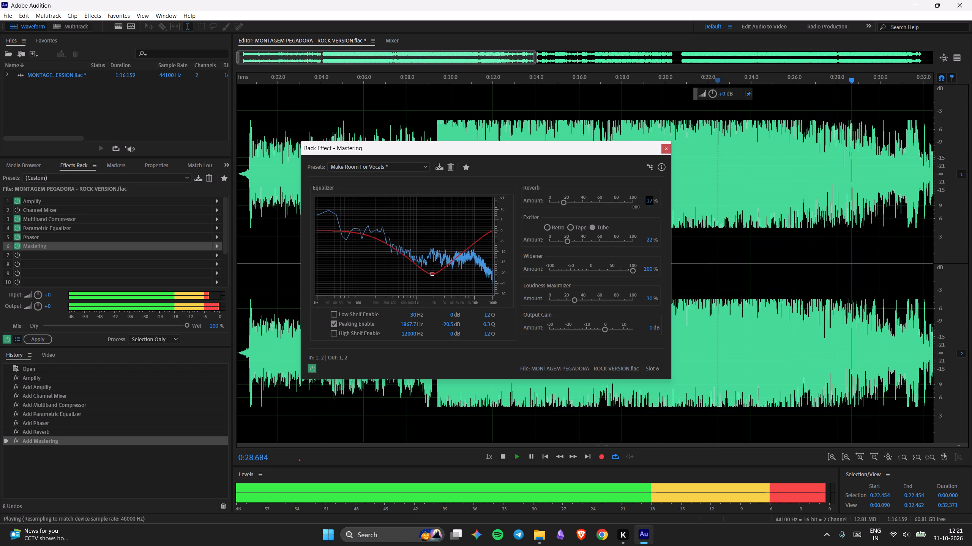
pyautogui.moveTo(636, 207); pyautogui.dragTo(628, 209)
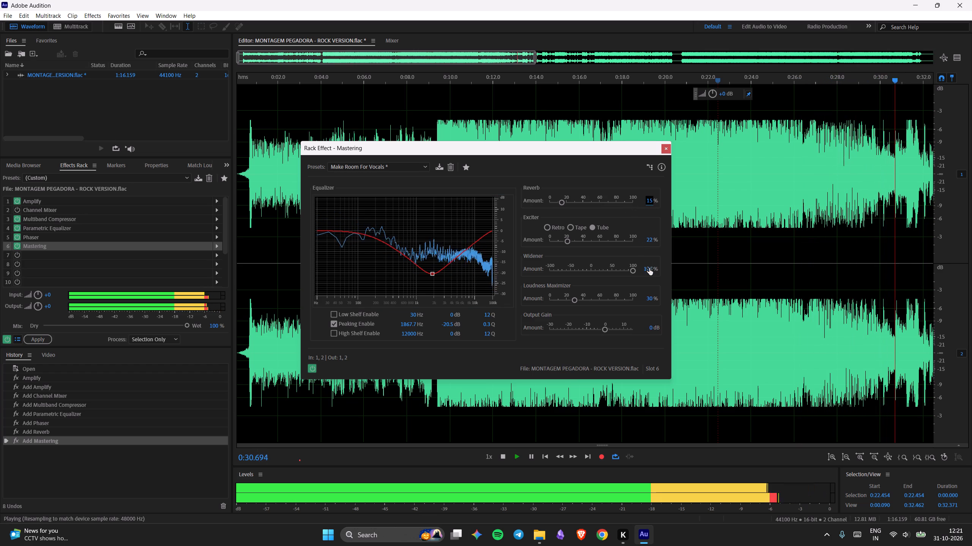
pyautogui.moveTo(650, 269); pyautogui.dragTo(393, 320)
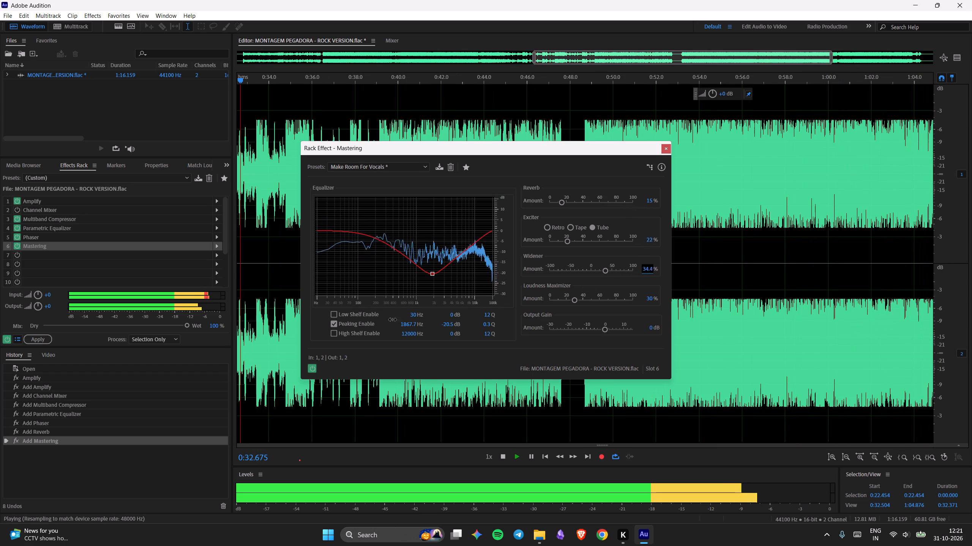
pyautogui.moveTo(393, 320); pyautogui.dragTo(436, 322)
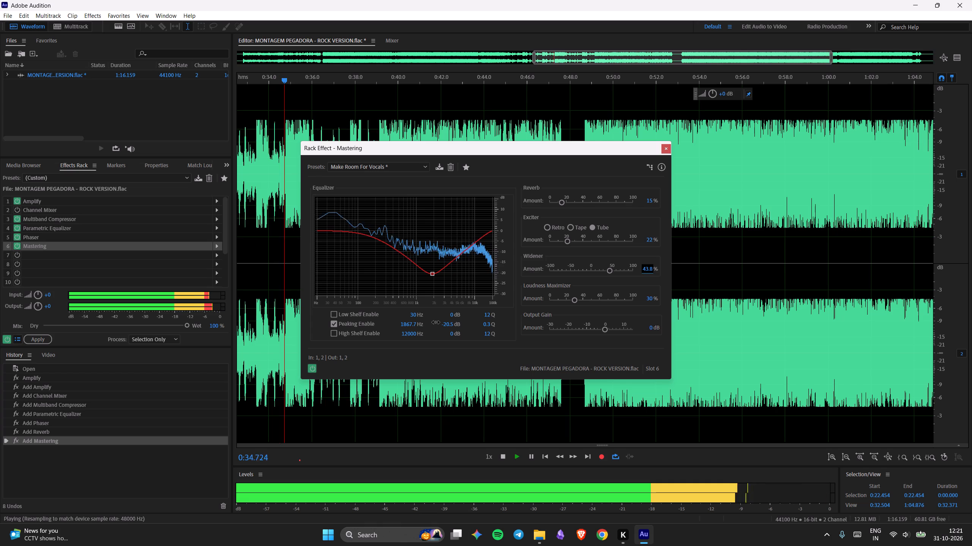
pyautogui.moveTo(436, 322); pyautogui.dragTo(430, 322)
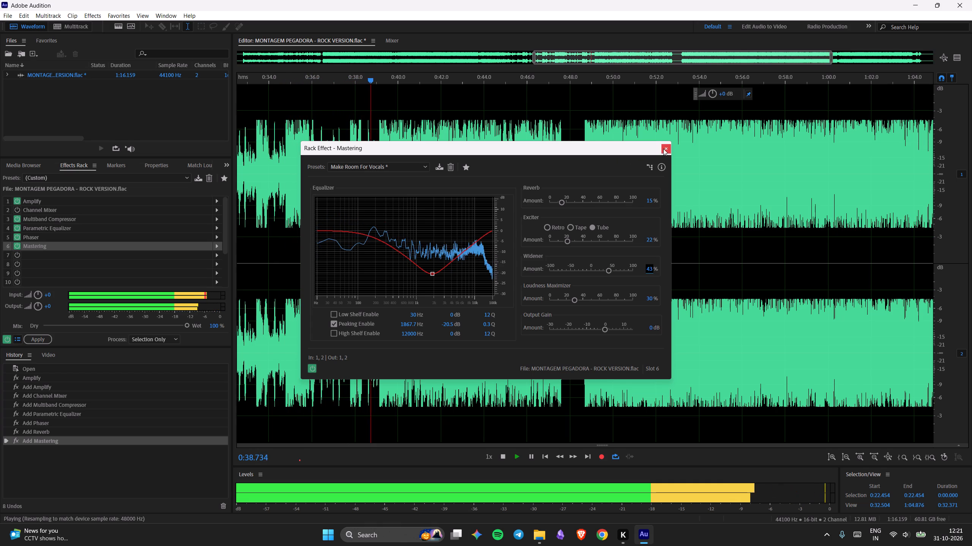
pyautogui.click(663, 149)
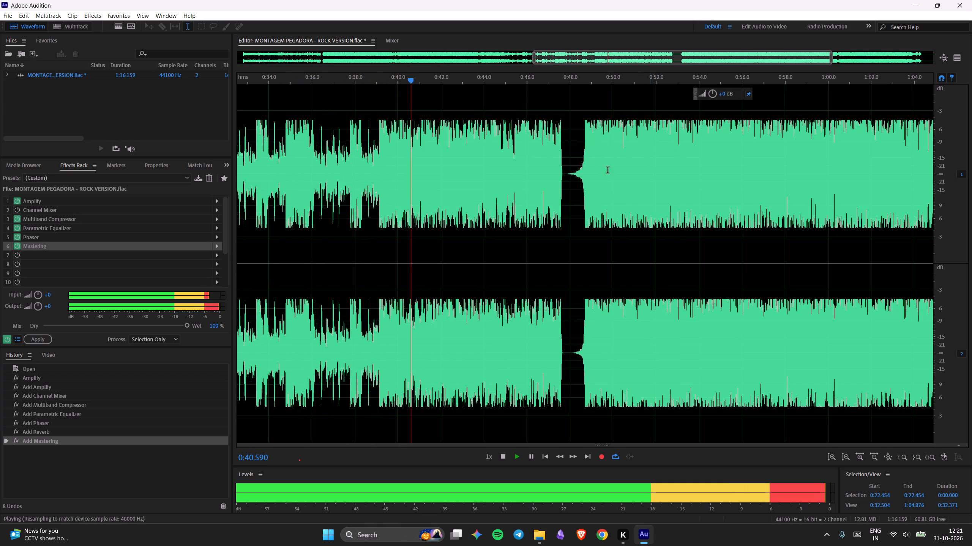
# Add the Vocal Enhancer effect to rack slot 7.
pyautogui.click(215, 254)
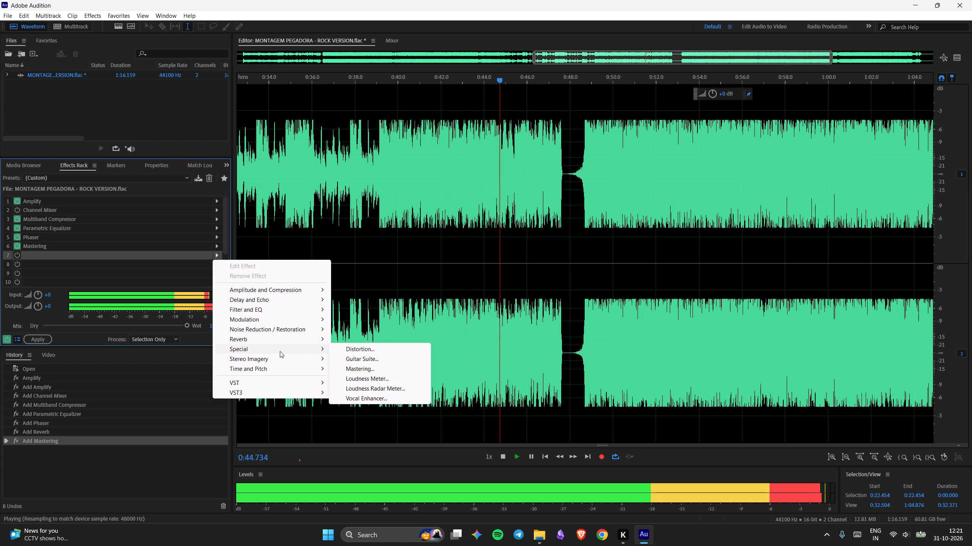
pyautogui.click(360, 396)
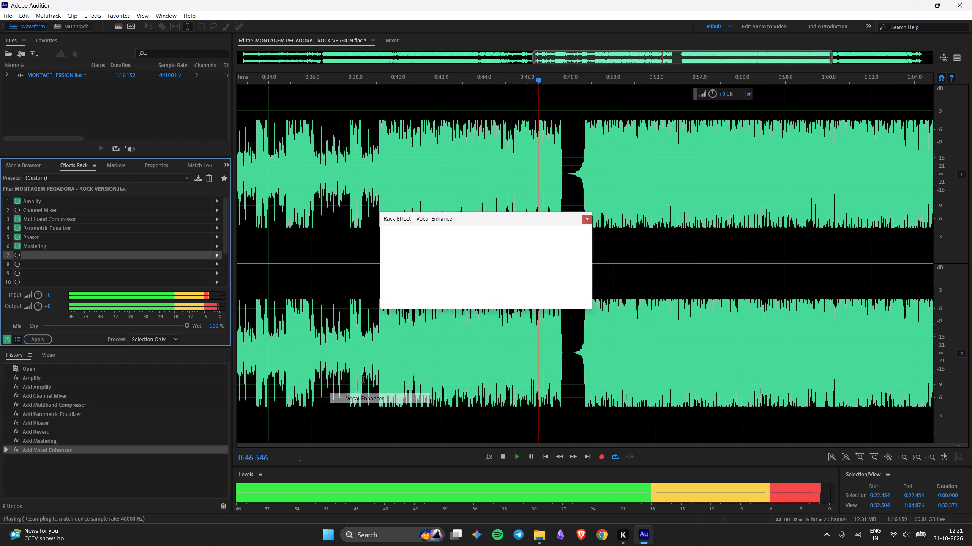
# Audition the Vocal Enhancer's High Tone and Low Tone presets during playback and settle on the Music preset.
pyautogui.click(454, 234)
pyautogui.click(453, 258)
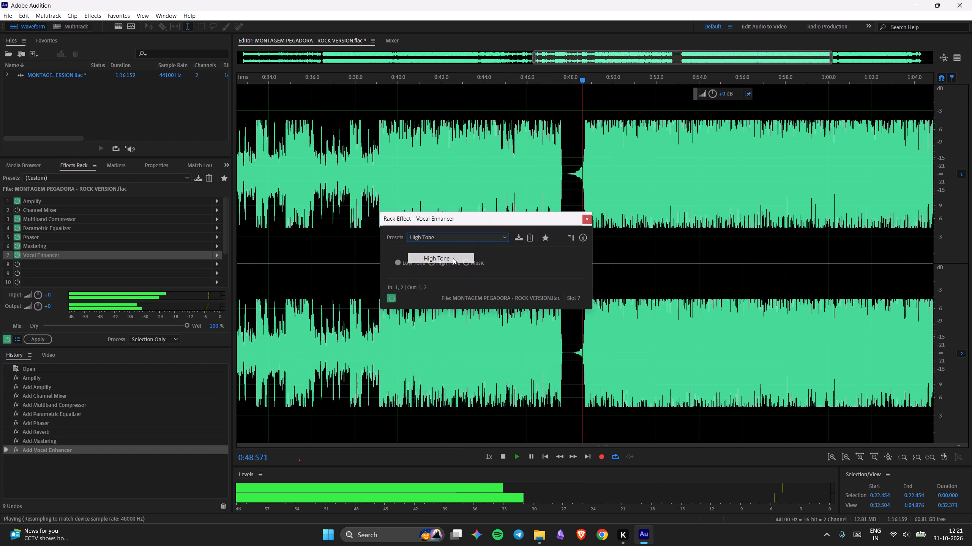
pyautogui.click(461, 263)
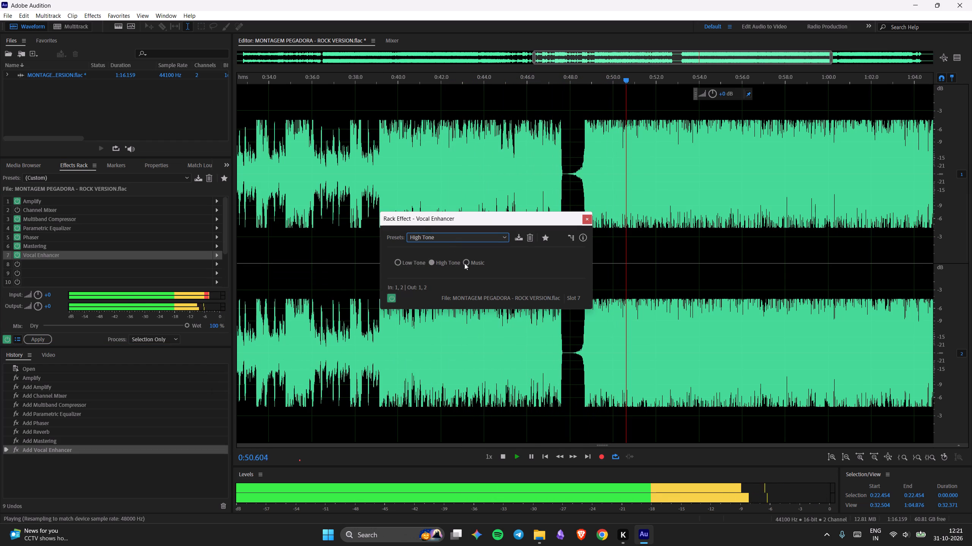
pyautogui.click(465, 263)
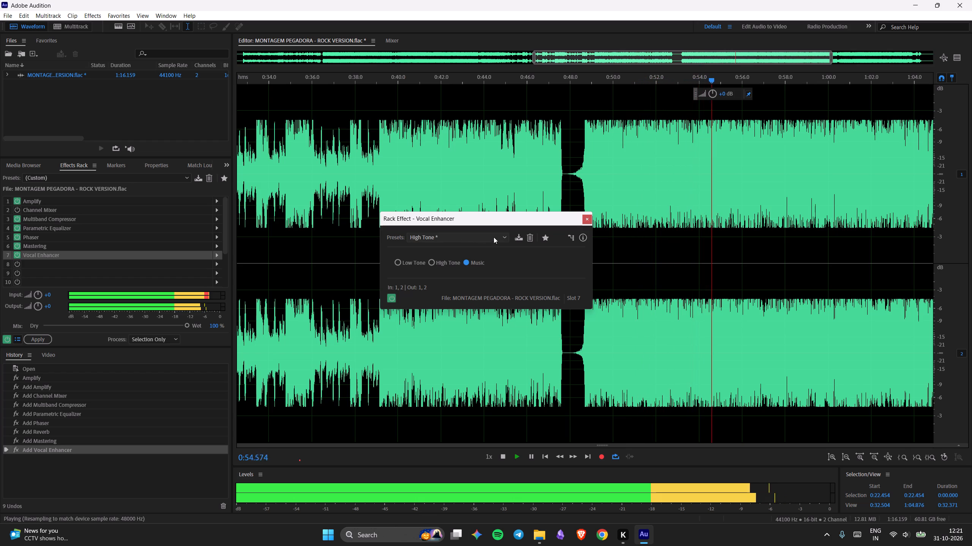
pyautogui.click(494, 237)
pyautogui.click(468, 265)
pyautogui.click(469, 236)
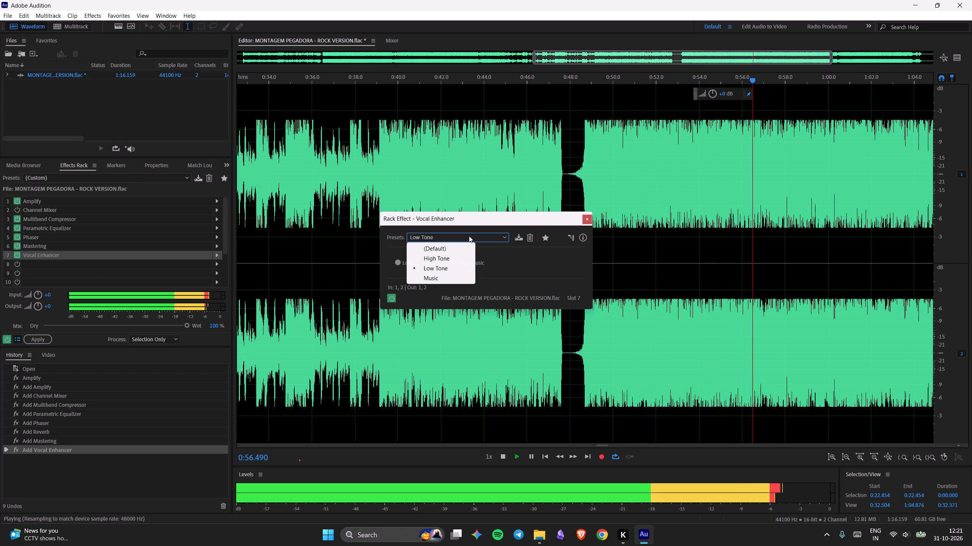
pyautogui.click(456, 273)
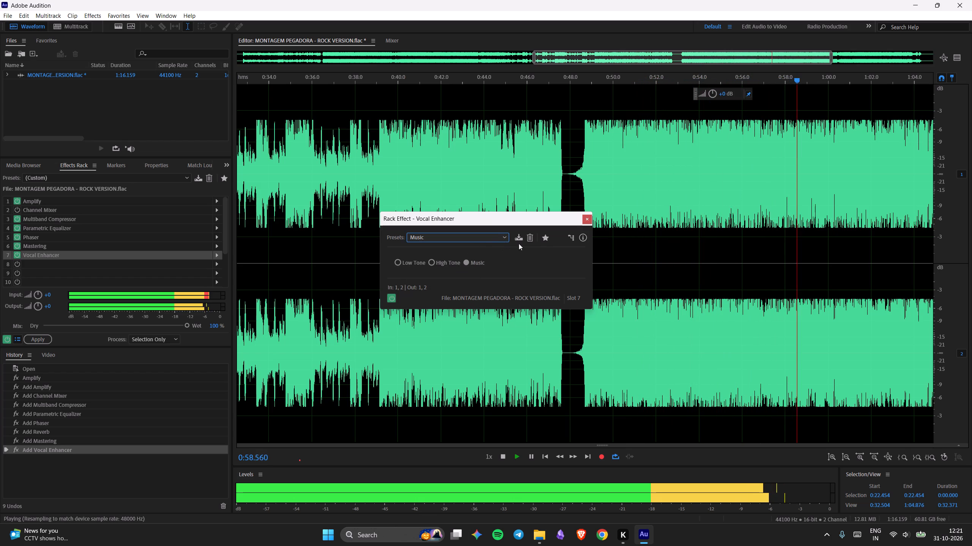
# Toggle the Vocal Enhancer's power during playback to compare the sound, leaving the effect on.
pyautogui.click(397, 299)
pyautogui.click(393, 299)
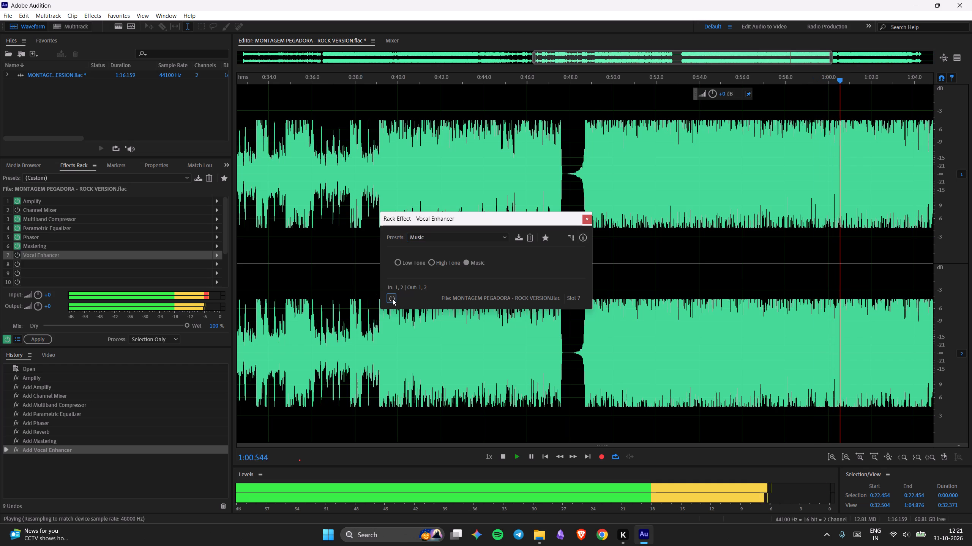
pyautogui.click(393, 299)
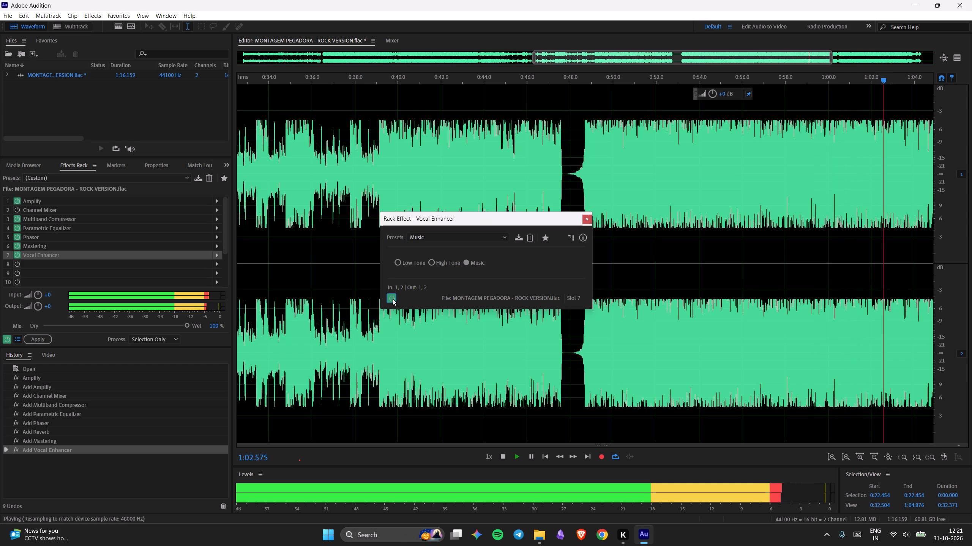
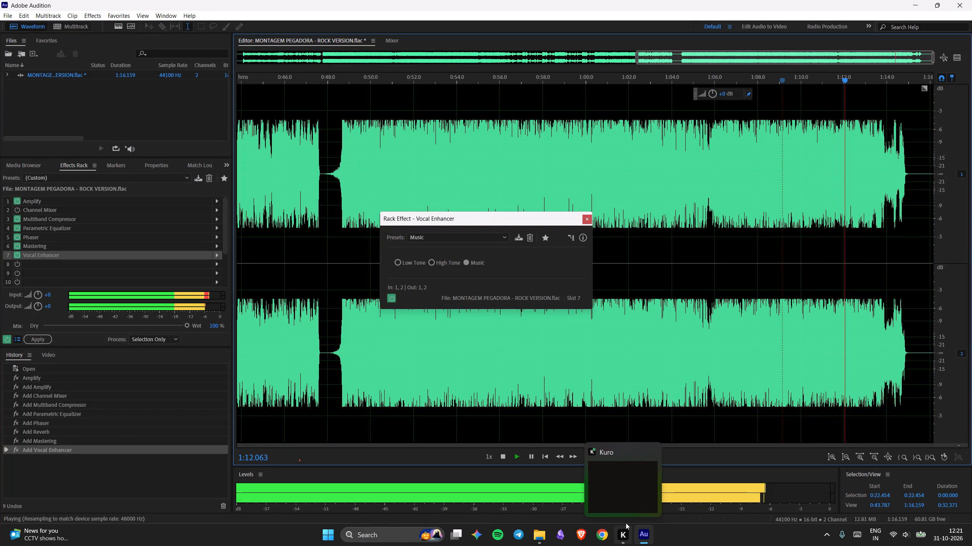
# Close the Vocal Enhancer settings and stop playback.
pyautogui.click(585, 215)
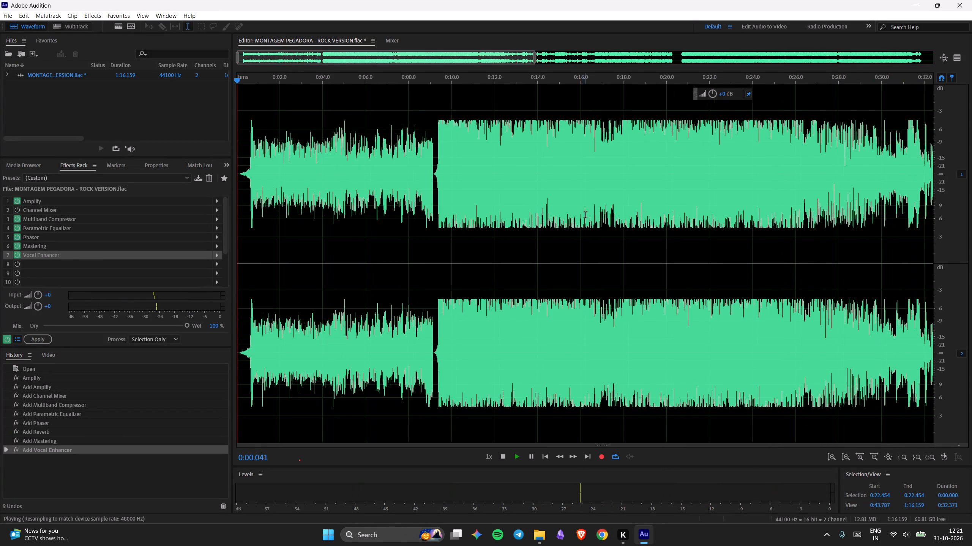
pyautogui.press('space')
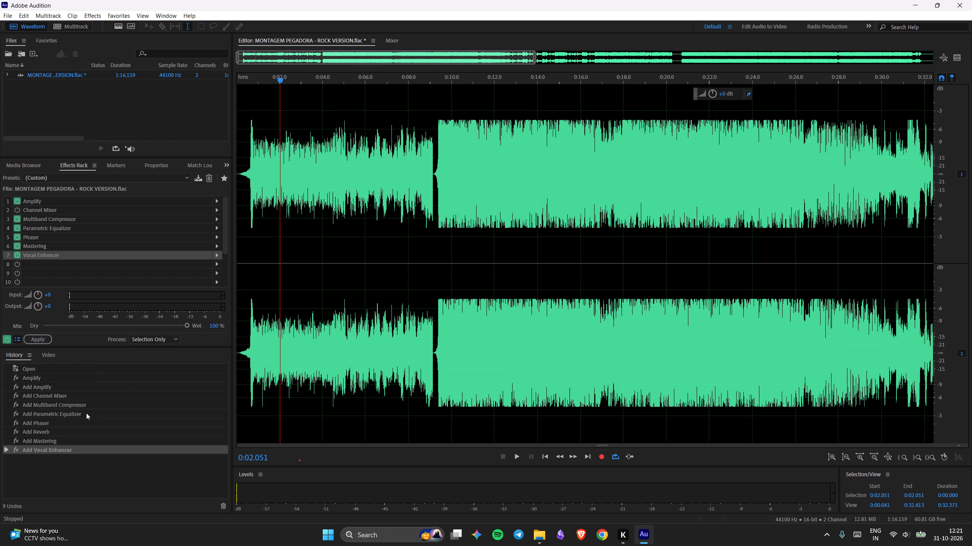
# Add the Distortion effect to rack slot 8.
pyautogui.scroll(-3, 86, 413)
pyautogui.scroll(2, 76, 459)
pyautogui.click(214, 262)
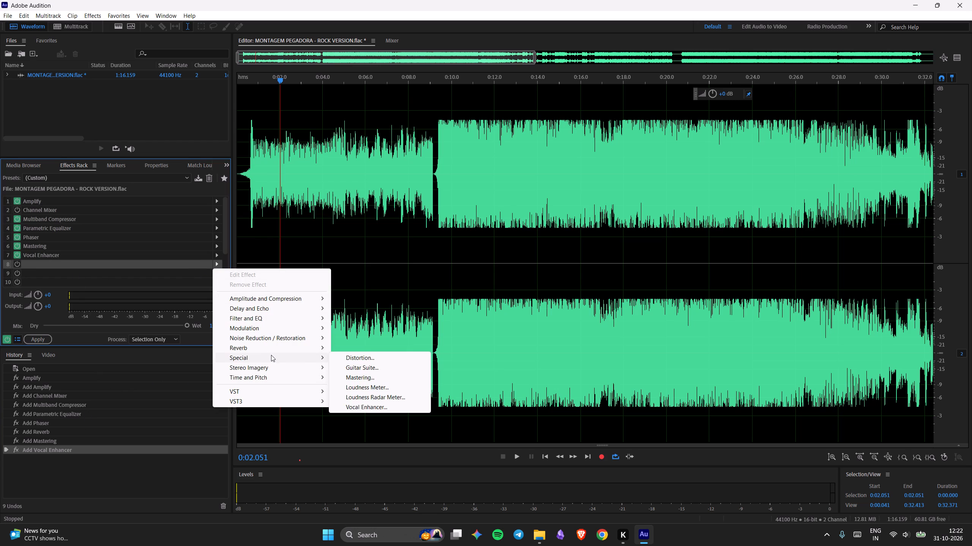
pyautogui.click(357, 359)
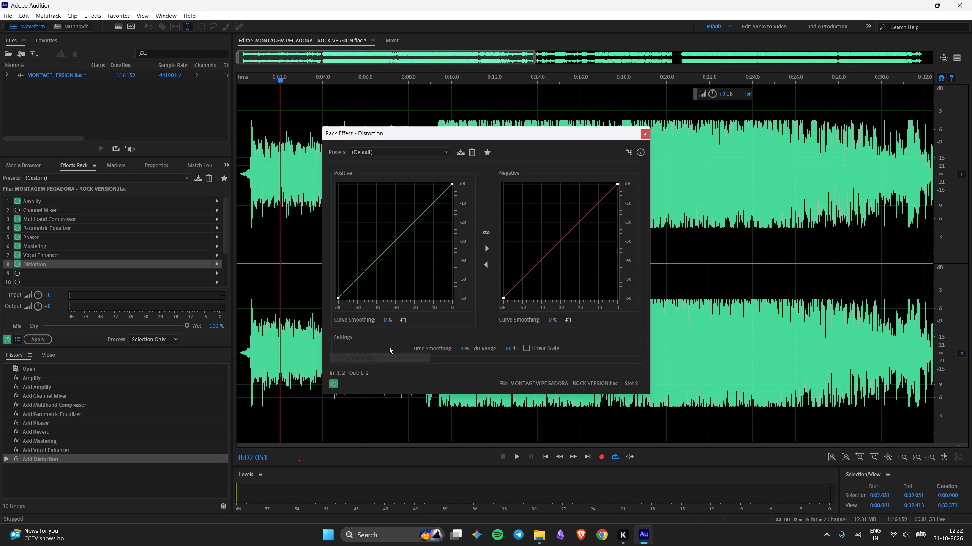
# During playback, bend the Distortion's Negative curve with a point near -25 dB in, -39 dB out, and set its curve smoothing to 48%.
pyautogui.press('space')
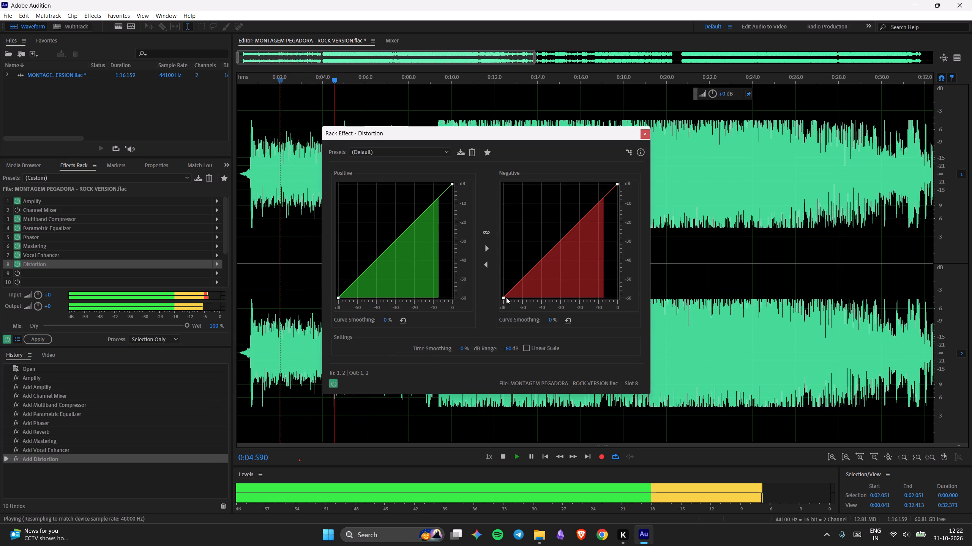
pyautogui.moveTo(566, 232); pyautogui.dragTo(575, 244)
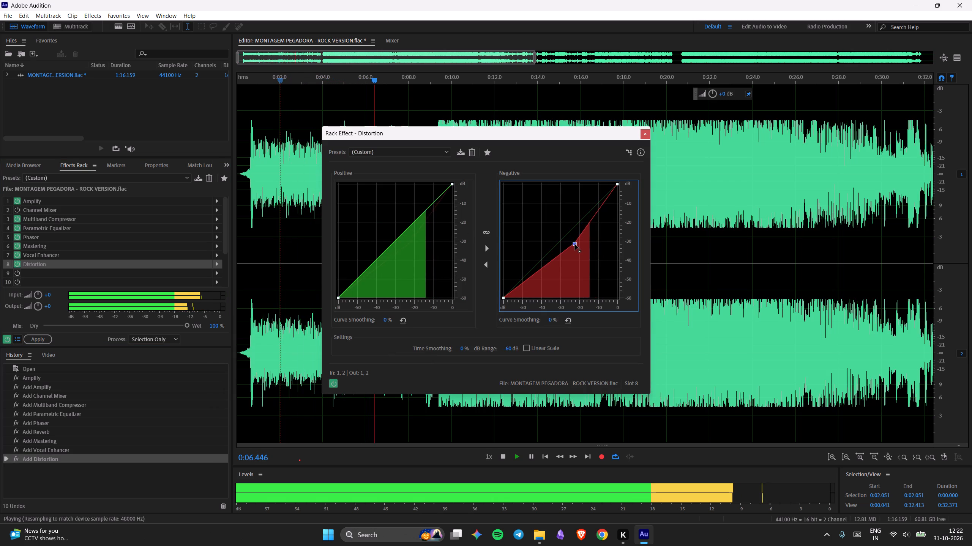
pyautogui.moveTo(575, 244); pyautogui.dragTo(584, 247)
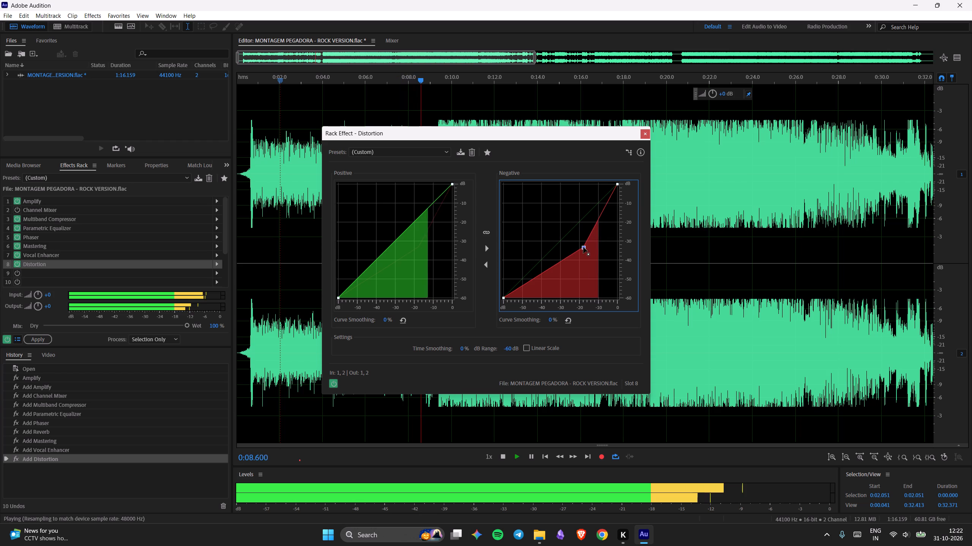
pyautogui.moveTo(584, 247); pyautogui.dragTo(566, 257)
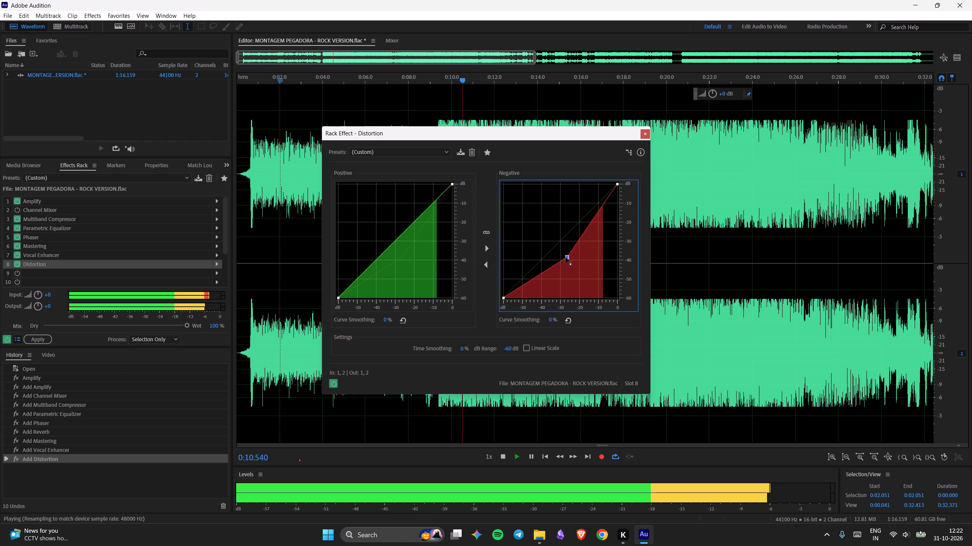
pyautogui.moveTo(566, 257); pyautogui.dragTo(557, 260)
pyautogui.click(548, 321)
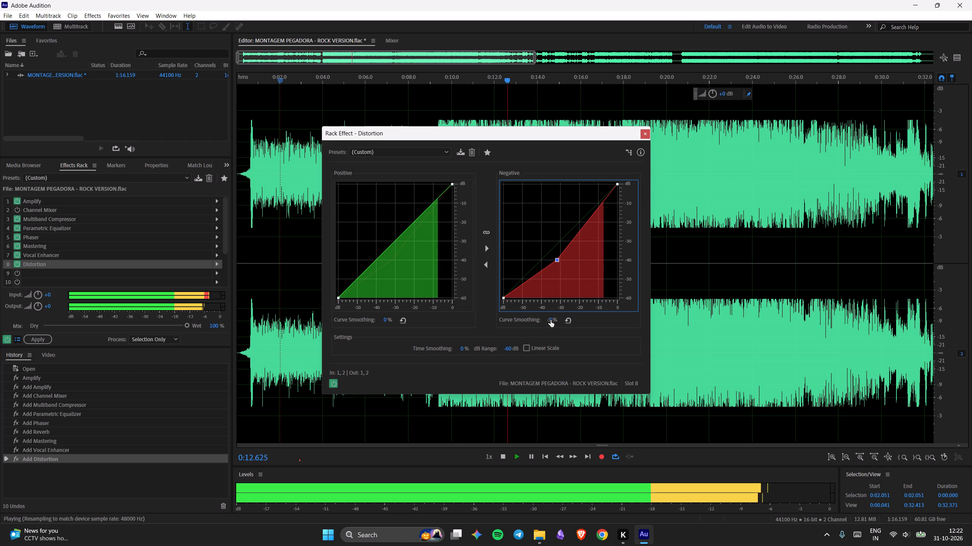
pyautogui.moveTo(551, 320); pyautogui.dragTo(576, 322)
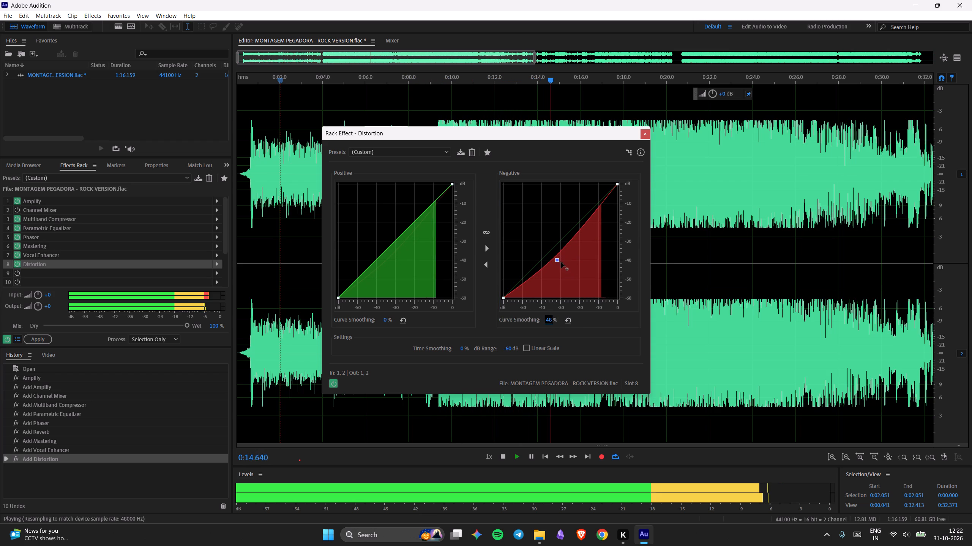
pyautogui.moveTo(559, 261); pyautogui.dragTo(571, 265)
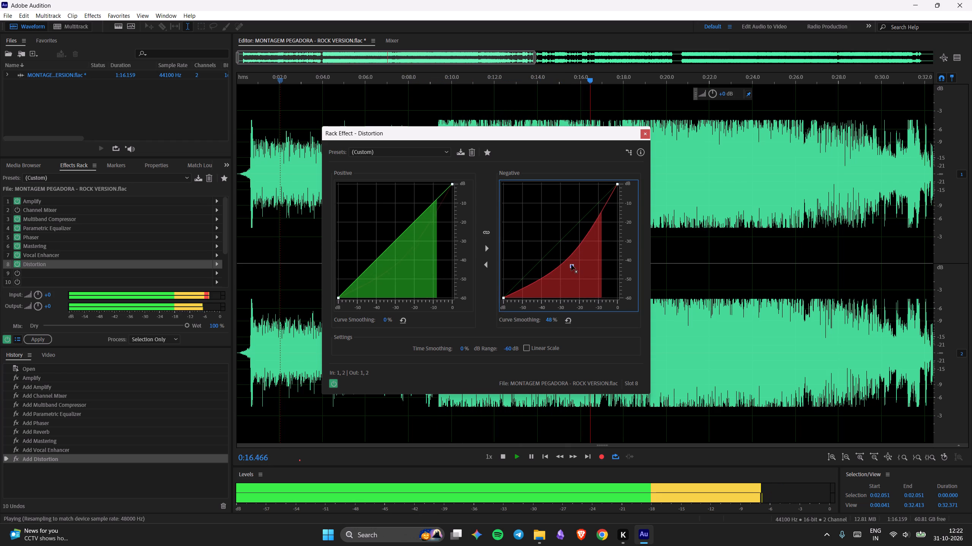
pyautogui.moveTo(571, 265); pyautogui.dragTo(568, 258)
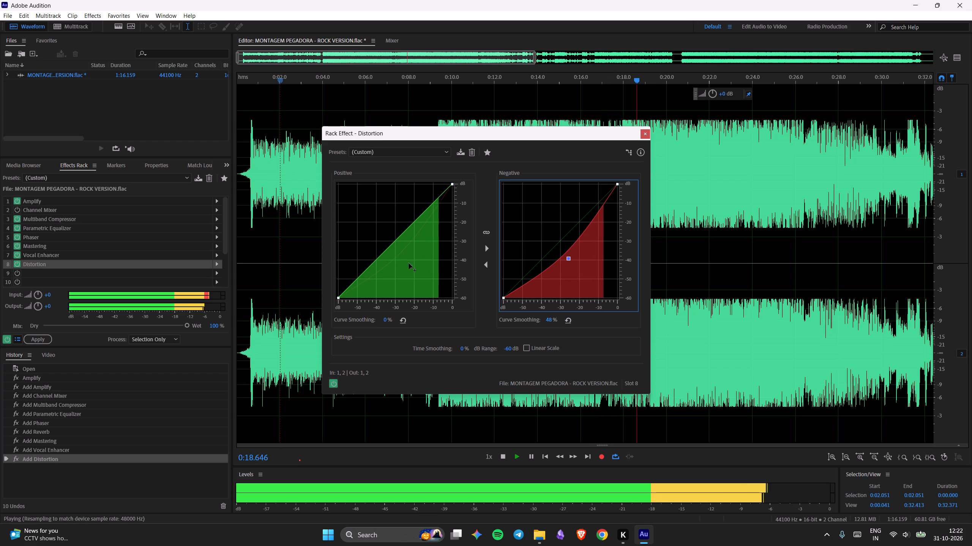
# Add a point to the Distortion's Positive curve and audition positions, leaving it at about -48 dB in, -20 dB out.
pyautogui.moveTo(383, 251); pyautogui.dragTo(394, 264)
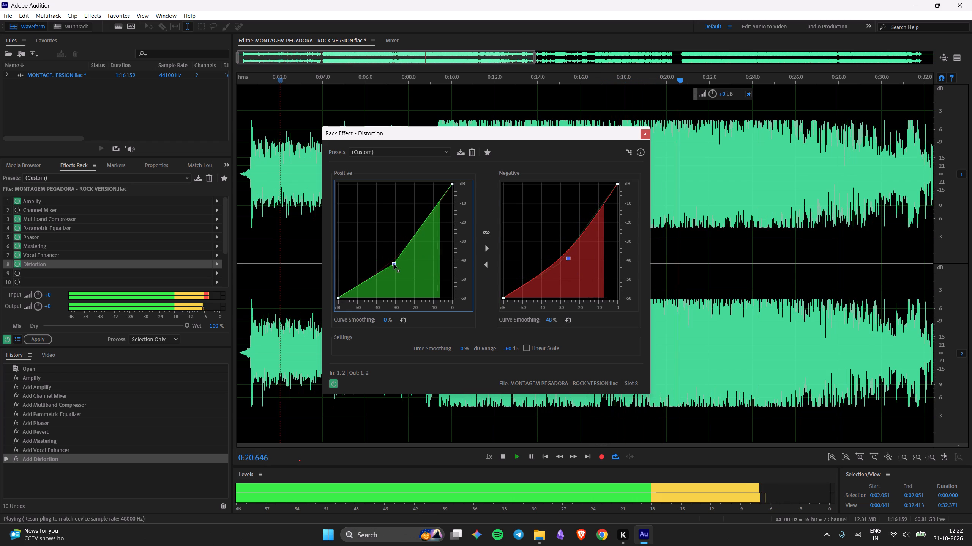
pyautogui.moveTo(394, 264); pyautogui.dragTo(445, 234)
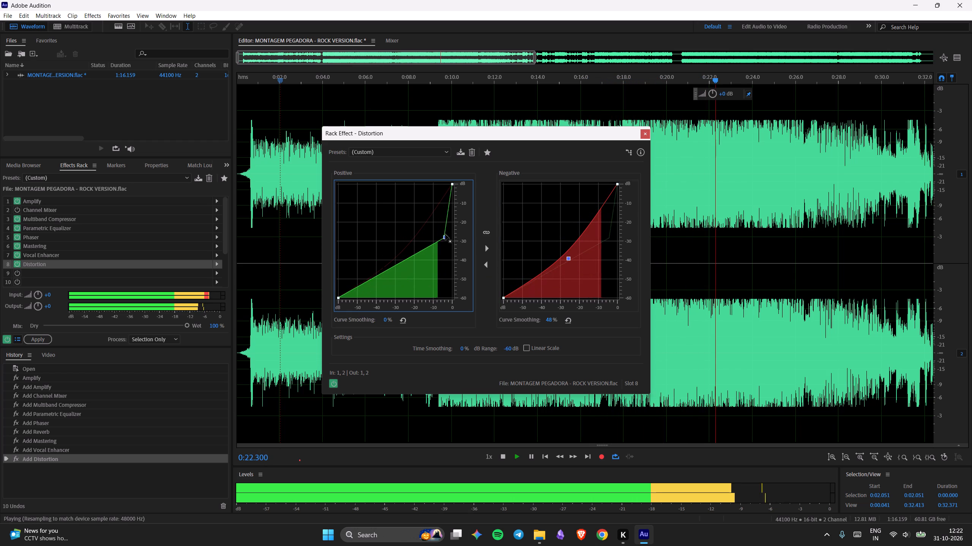
pyautogui.moveTo(445, 234); pyautogui.dragTo(455, 214)
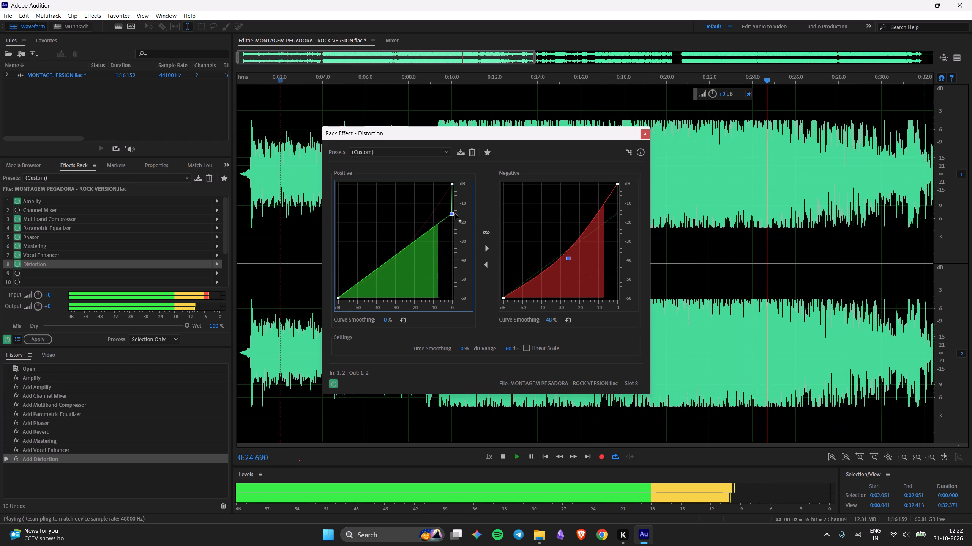
pyautogui.moveTo(455, 214); pyautogui.dragTo(481, 242)
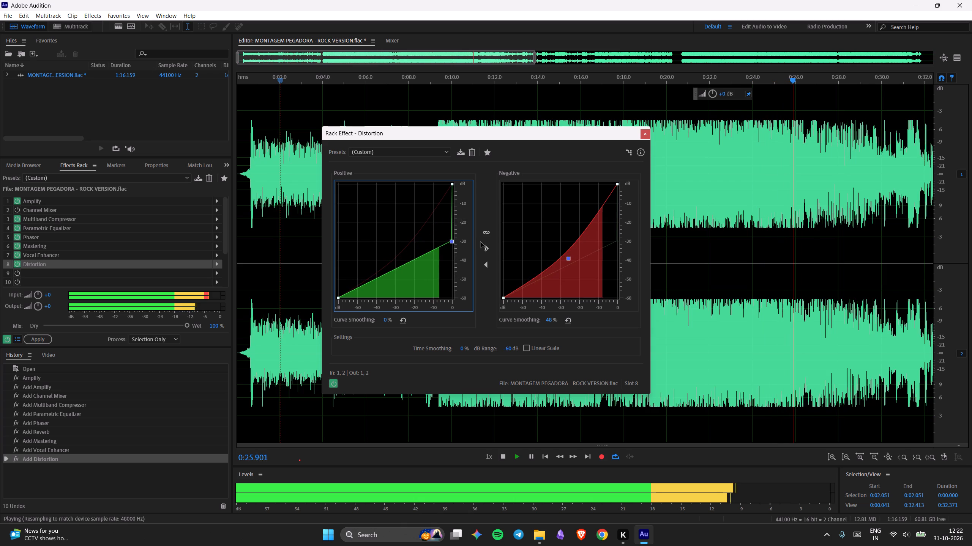
pyautogui.moveTo(481, 242); pyautogui.dragTo(484, 246)
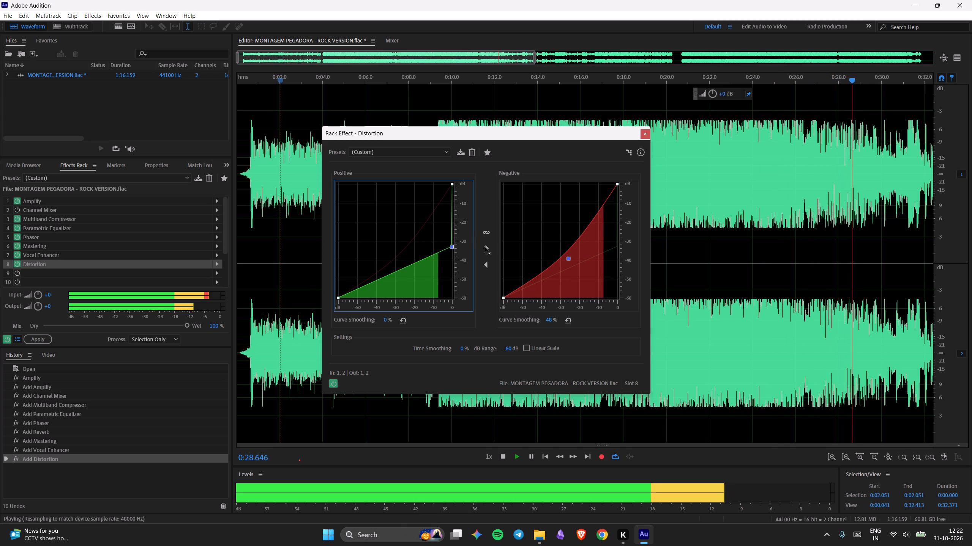
pyautogui.moveTo(484, 246); pyautogui.dragTo(395, 239)
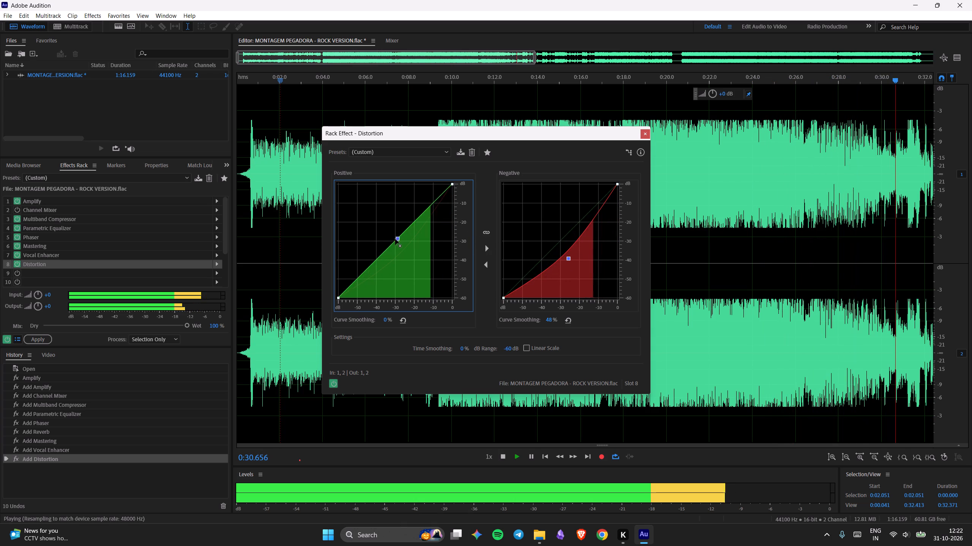
pyautogui.moveTo(395, 239); pyautogui.dragTo(344, 250)
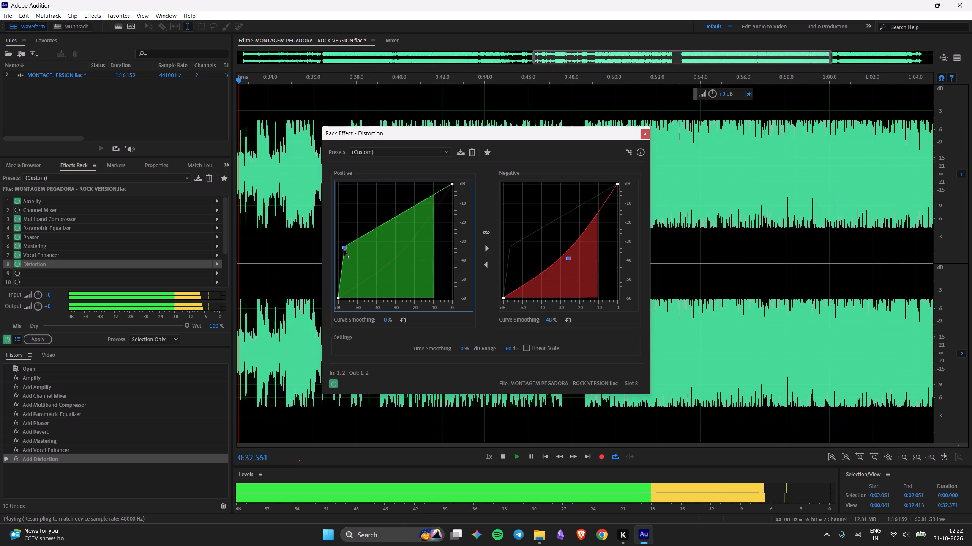
pyautogui.moveTo(344, 250); pyautogui.dragTo(347, 193)
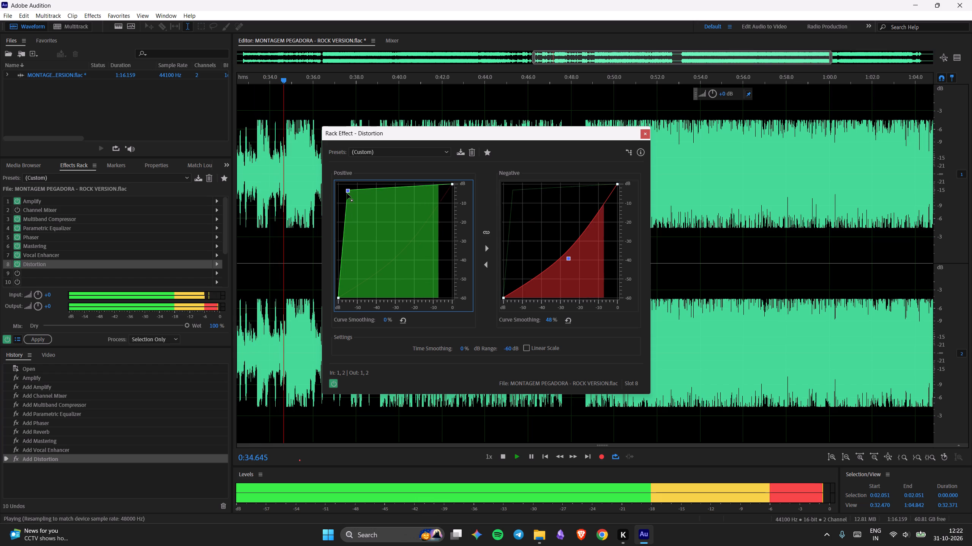
pyautogui.moveTo(347, 193); pyautogui.dragTo(352, 216)
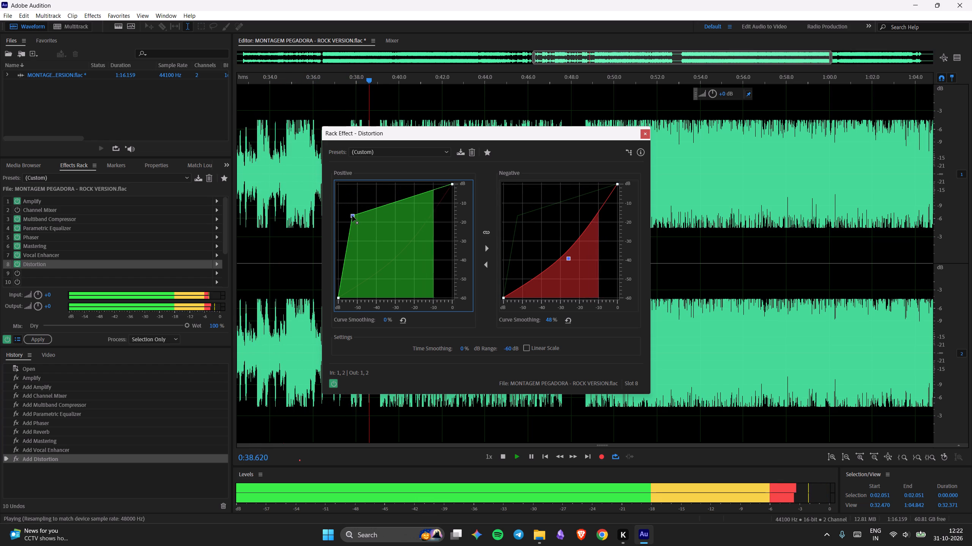
pyautogui.moveTo(352, 216); pyautogui.dragTo(358, 220)
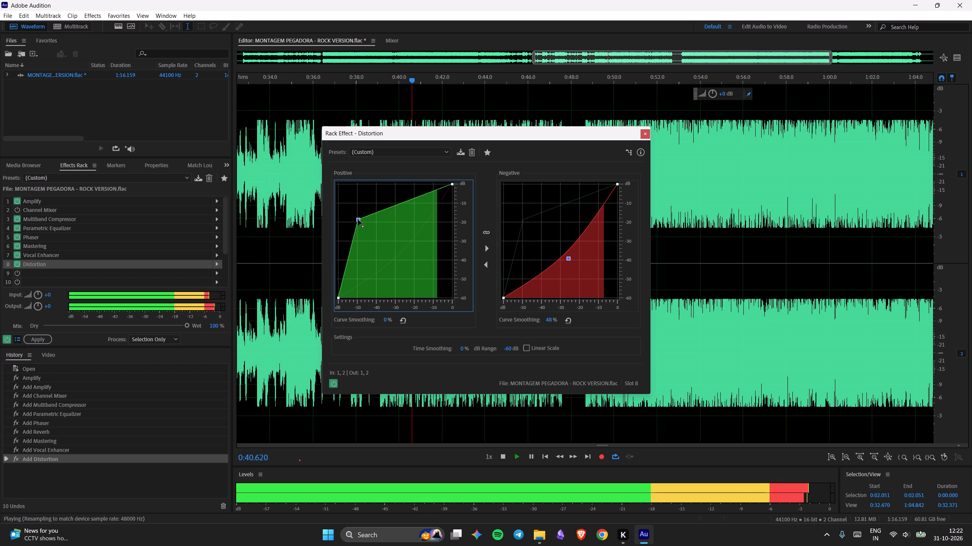
pyautogui.moveTo(358, 220); pyautogui.dragTo(361, 221)
# Set the Positive curve smoothing to 71% and lower its point to about -30 dB in, -34 dB out.
pyautogui.moveTo(384, 319); pyautogui.dragTo(401, 323)
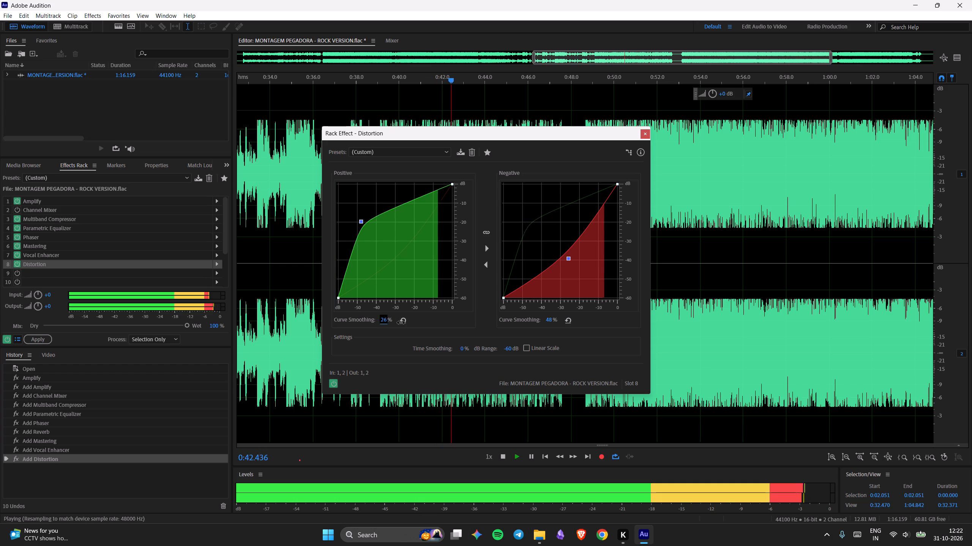
pyautogui.moveTo(401, 323); pyautogui.dragTo(423, 327)
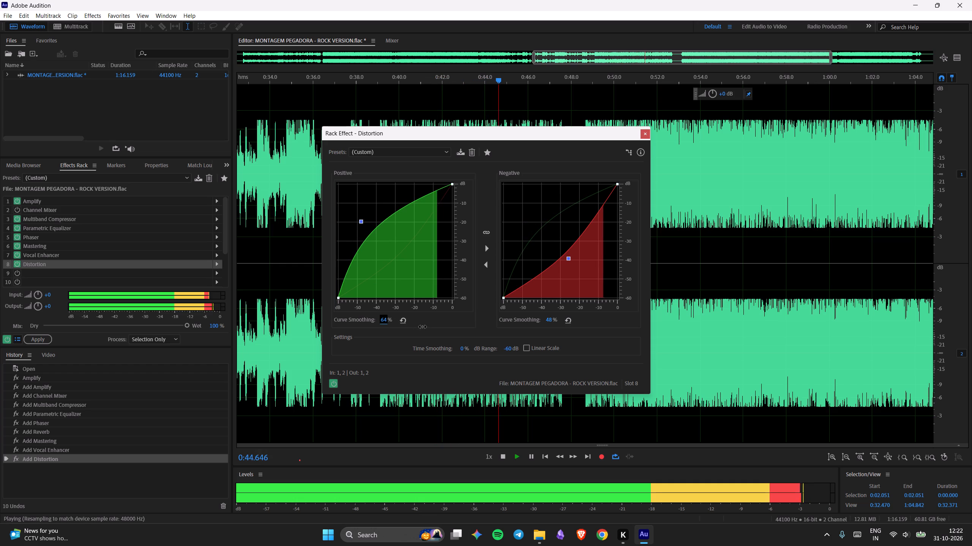
pyautogui.moveTo(423, 327); pyautogui.dragTo(426, 327)
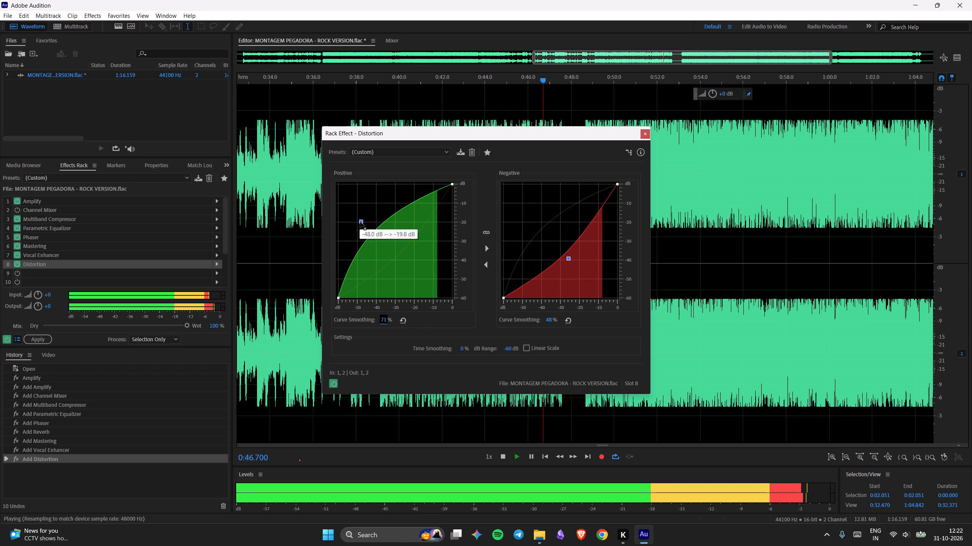
pyautogui.moveTo(360, 222); pyautogui.dragTo(387, 242)
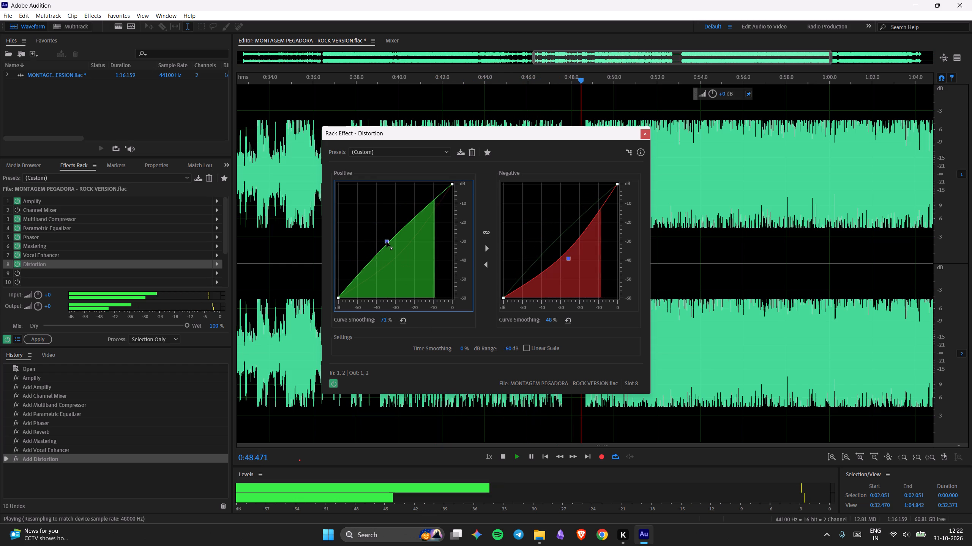
pyautogui.moveTo(387, 242); pyautogui.dragTo(396, 249)
# Toggle the Distortion's power off and on during playback to compare the sound.
pyautogui.click(333, 384)
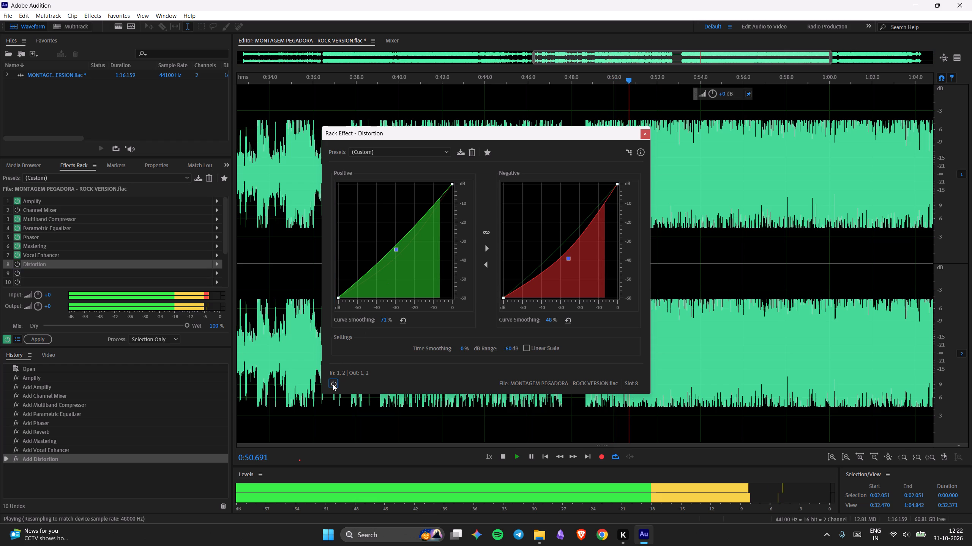
pyautogui.click(333, 384)
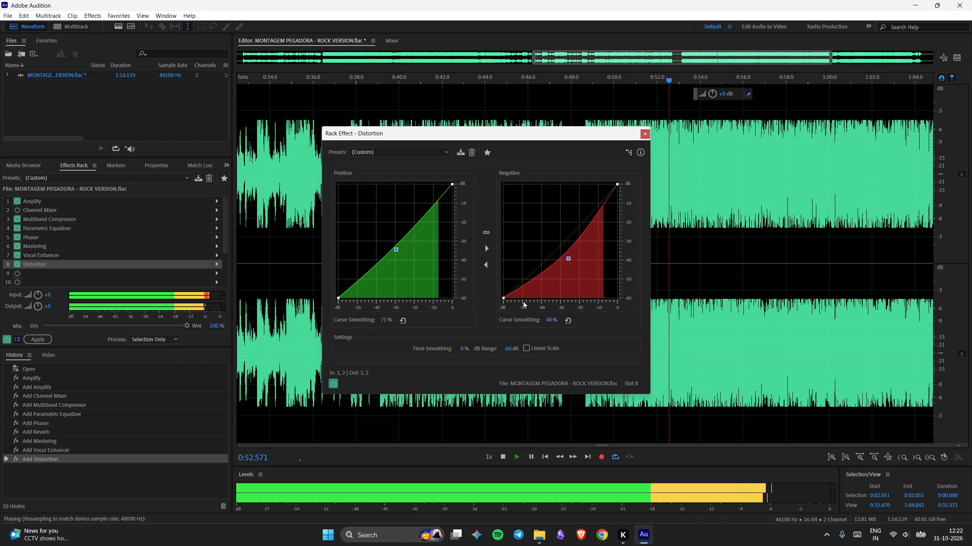
# Add a Negative curve point near -40 dB in, -33 dB out, and move the existing one to about -6 dB in, -16 dB out.
pyautogui.moveTo(571, 259); pyautogui.dragTo(559, 254)
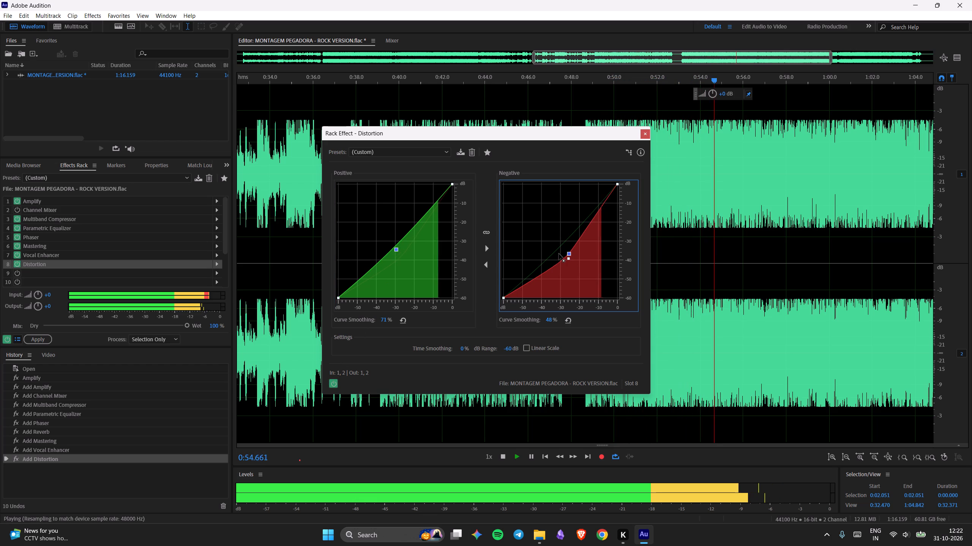
pyautogui.moveTo(559, 254); pyautogui.dragTo(544, 238)
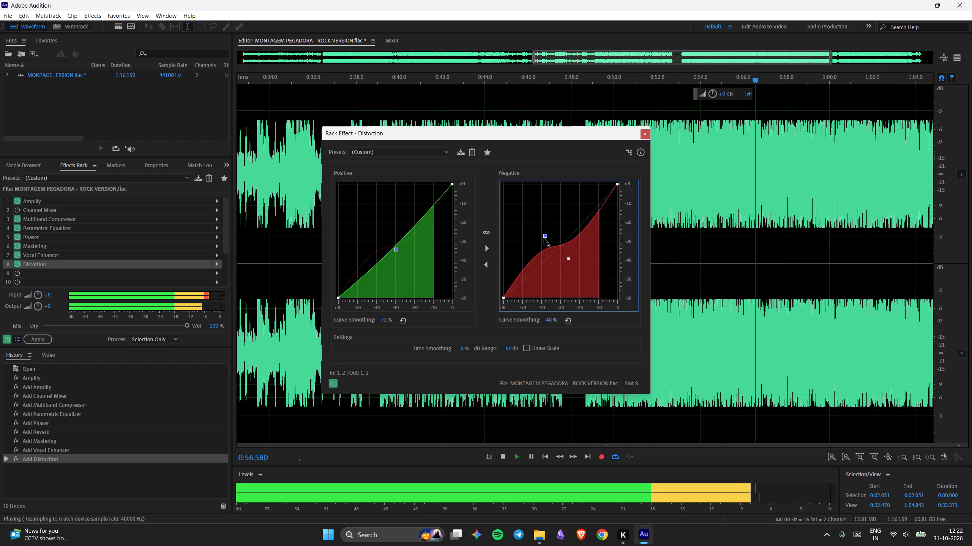
pyautogui.moveTo(544, 238); pyautogui.dragTo(541, 239)
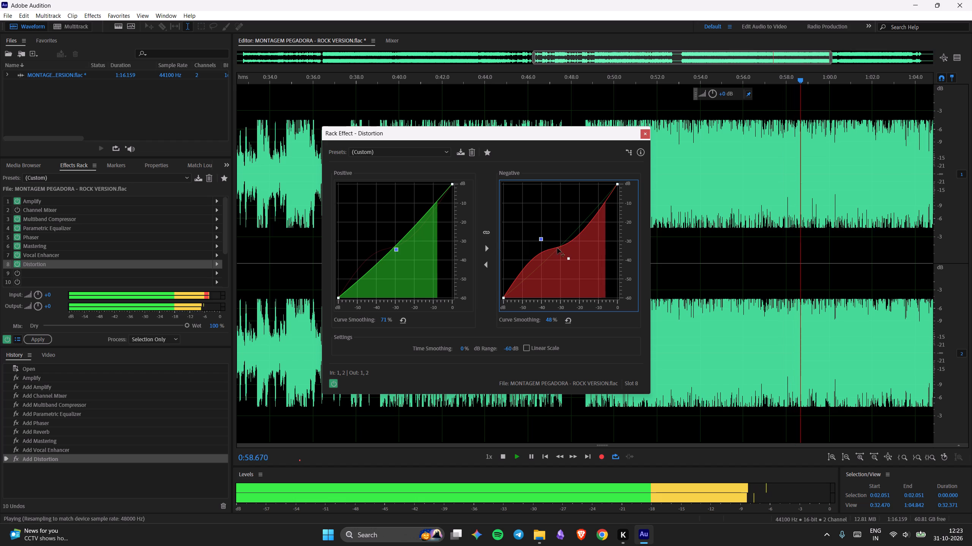
pyautogui.moveTo(569, 259); pyautogui.dragTo(578, 248)
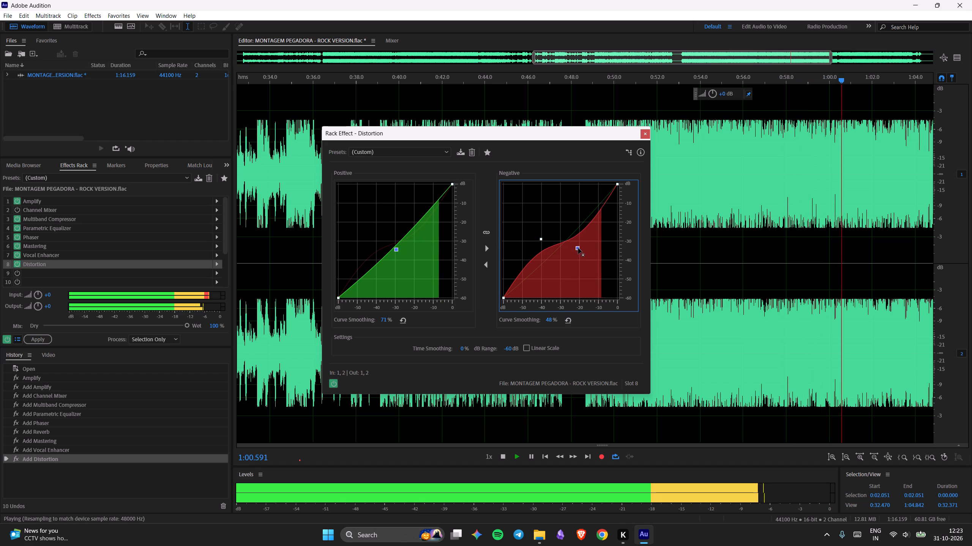
pyautogui.moveTo(578, 248); pyautogui.dragTo(603, 240)
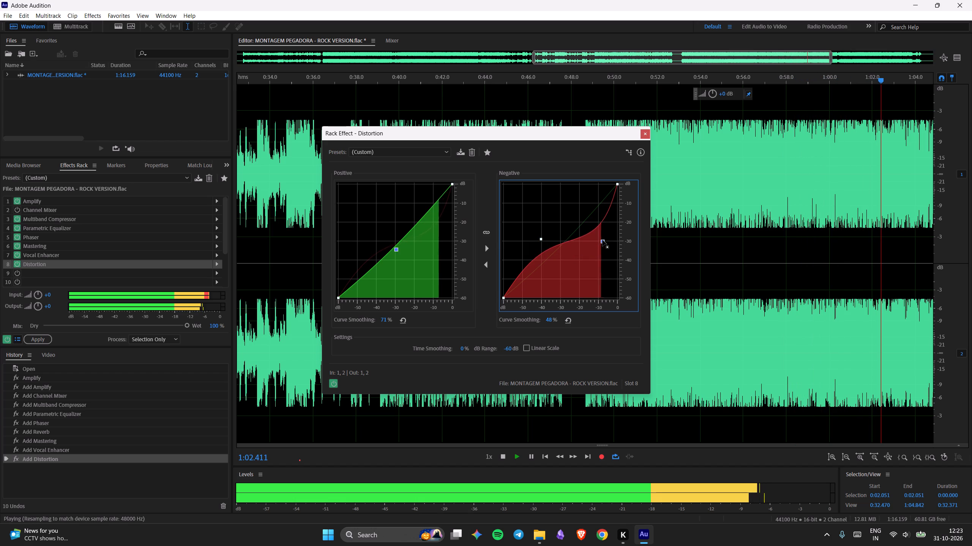
pyautogui.moveTo(603, 240); pyautogui.dragTo(606, 215)
pyautogui.moveTo(540, 238); pyautogui.dragTo(541, 247)
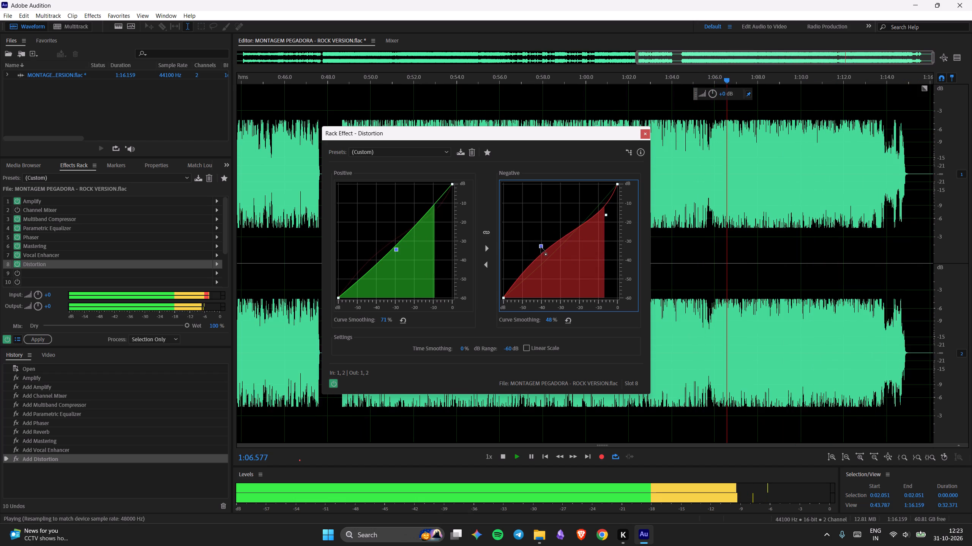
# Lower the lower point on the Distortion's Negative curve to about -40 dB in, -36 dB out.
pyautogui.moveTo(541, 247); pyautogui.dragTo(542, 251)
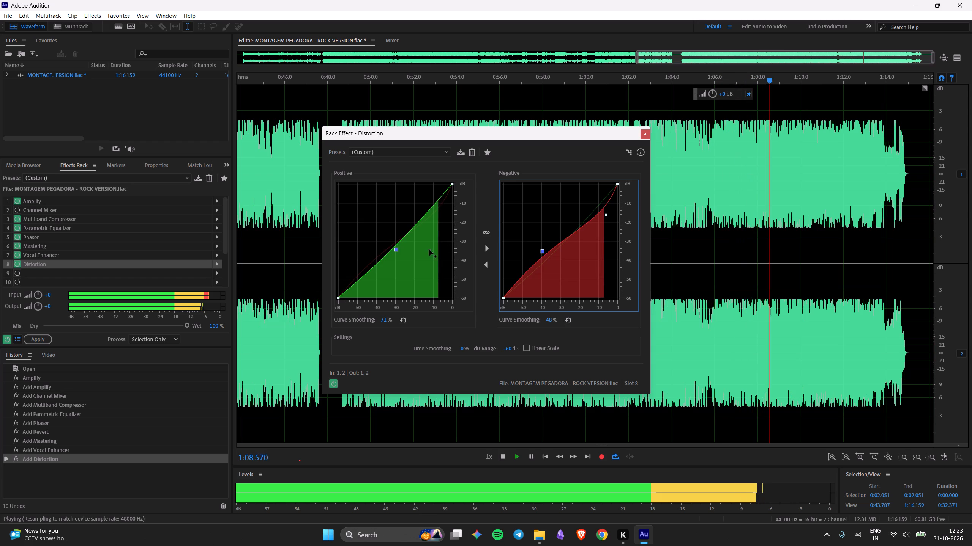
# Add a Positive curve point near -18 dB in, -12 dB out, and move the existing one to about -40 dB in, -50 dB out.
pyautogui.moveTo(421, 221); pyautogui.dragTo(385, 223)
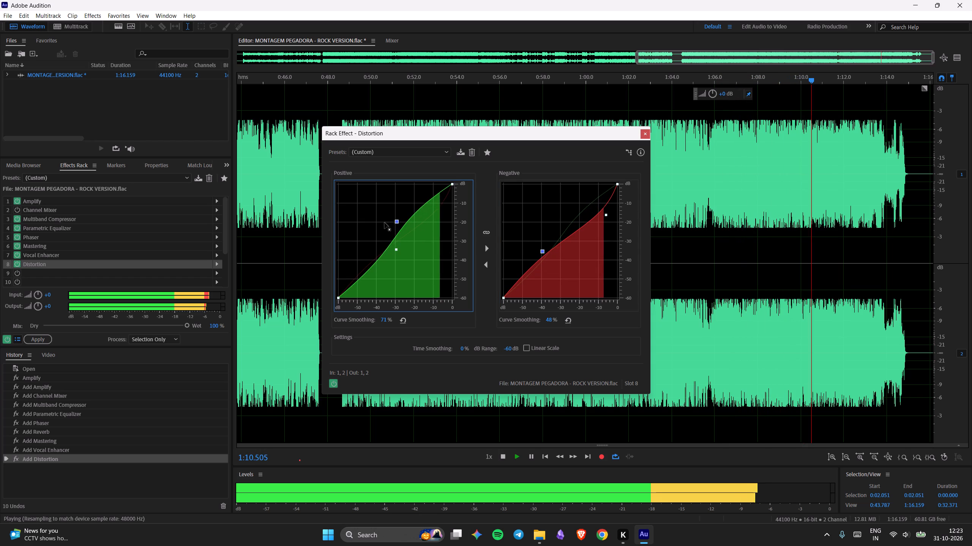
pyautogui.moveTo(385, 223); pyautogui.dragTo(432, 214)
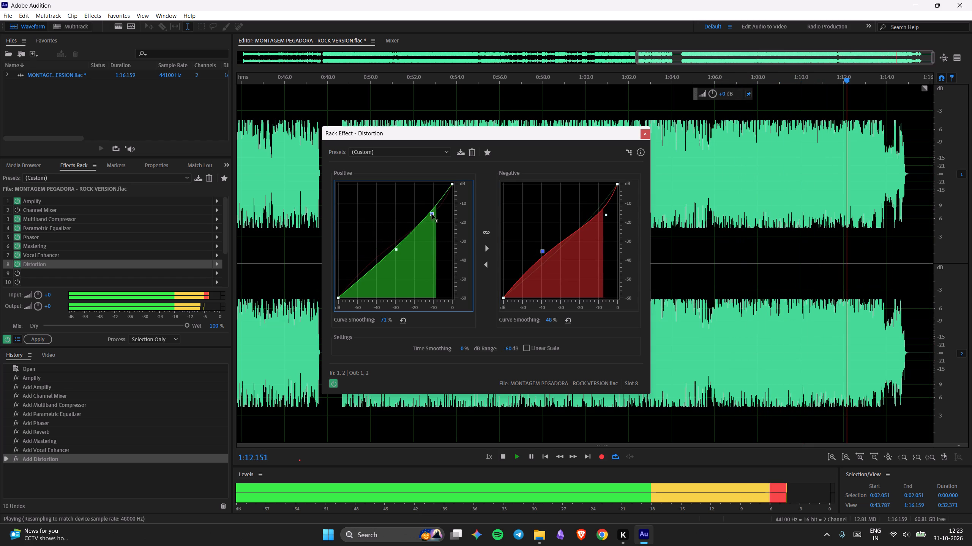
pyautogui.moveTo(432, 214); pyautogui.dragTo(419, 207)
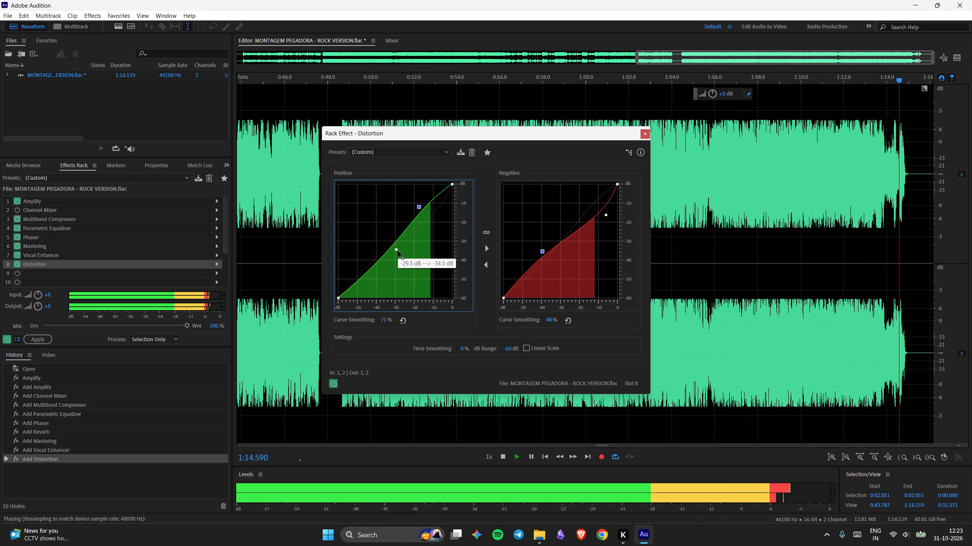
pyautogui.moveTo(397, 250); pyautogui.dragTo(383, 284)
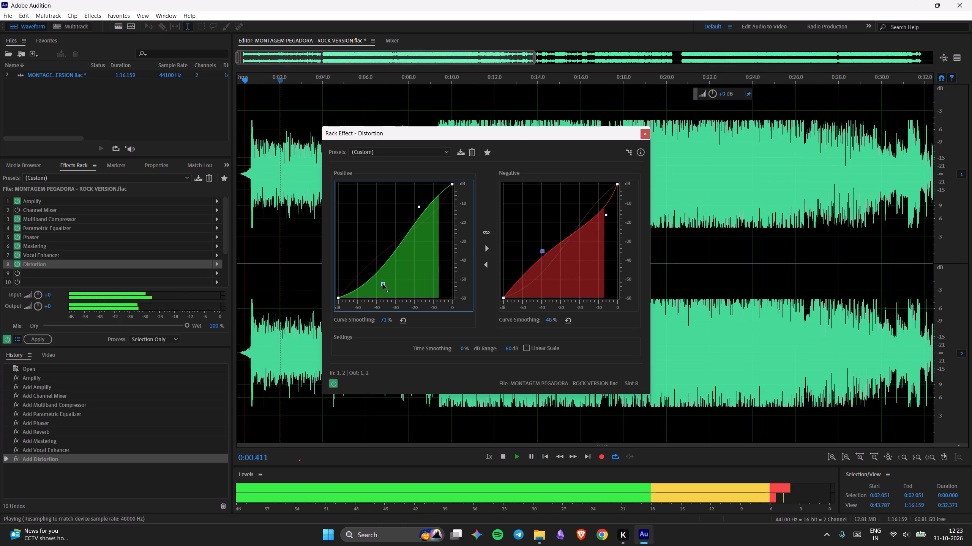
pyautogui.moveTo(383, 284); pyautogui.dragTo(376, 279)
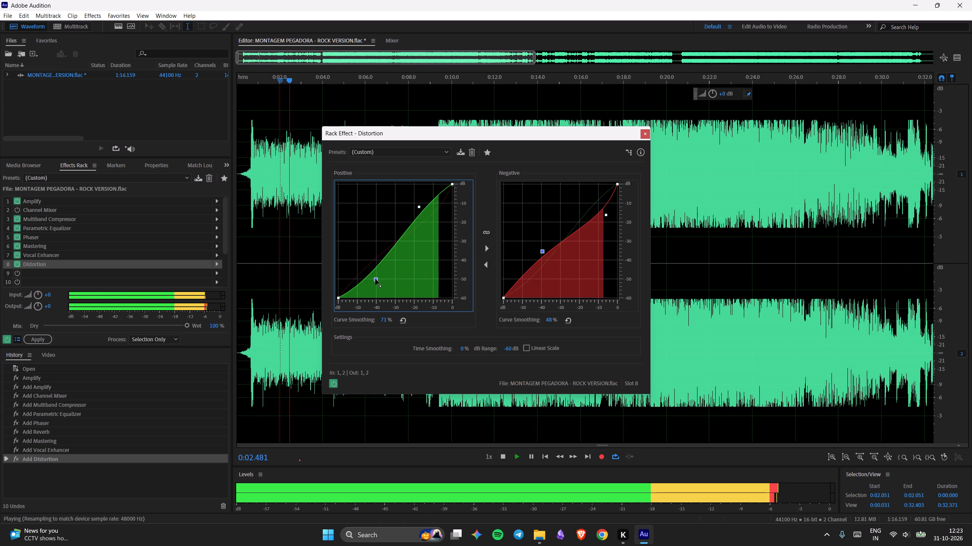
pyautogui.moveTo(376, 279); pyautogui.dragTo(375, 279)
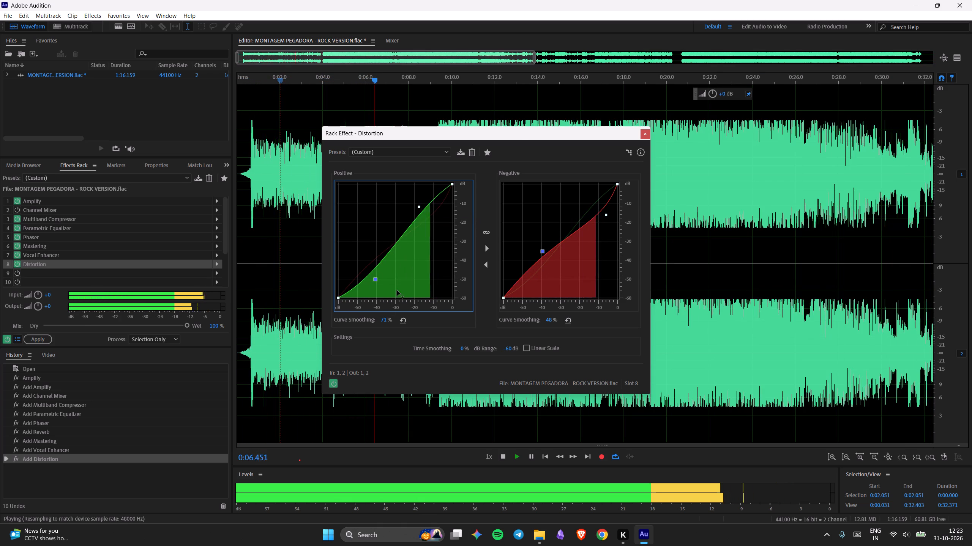
# Toggle the Distortion's power off and on during playback to compare the sound.
pyautogui.click(334, 378)
pyautogui.click(334, 381)
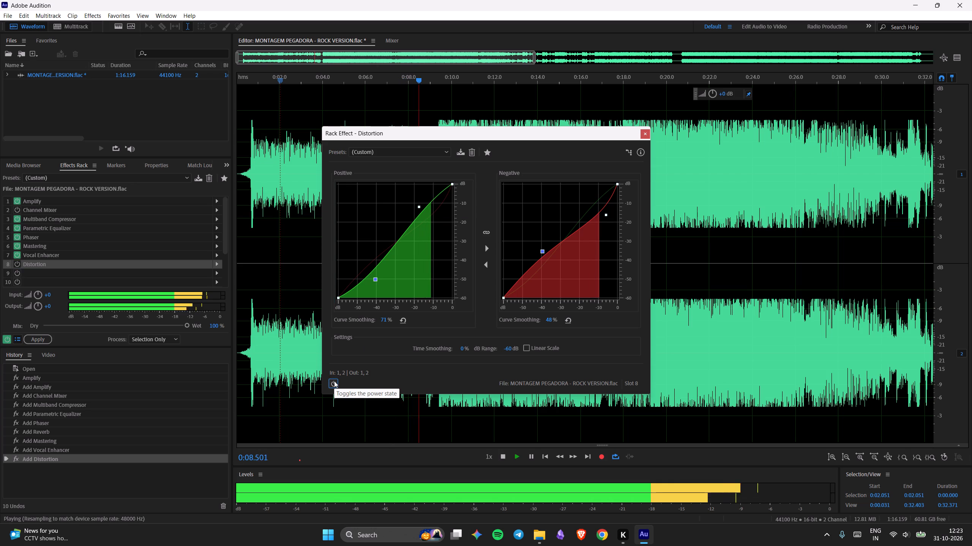
pyautogui.click(334, 381)
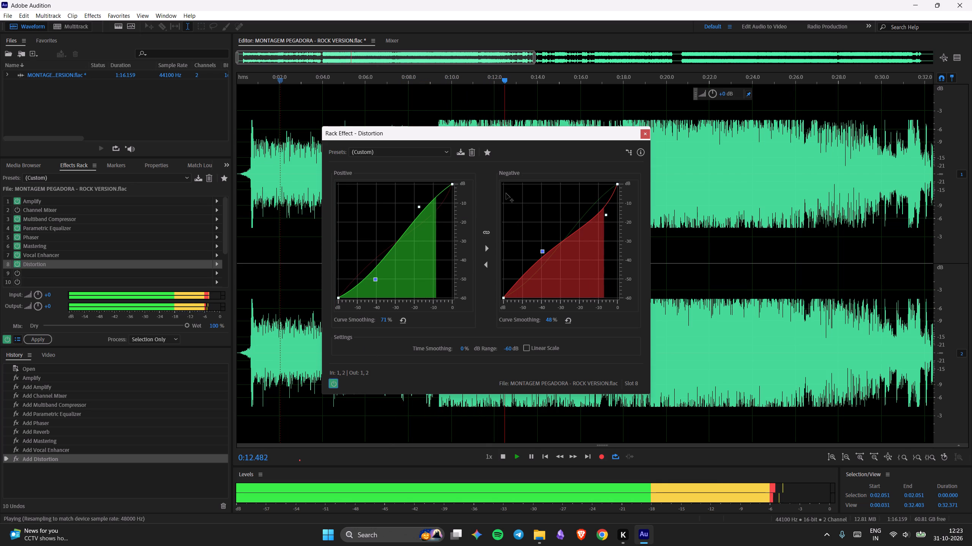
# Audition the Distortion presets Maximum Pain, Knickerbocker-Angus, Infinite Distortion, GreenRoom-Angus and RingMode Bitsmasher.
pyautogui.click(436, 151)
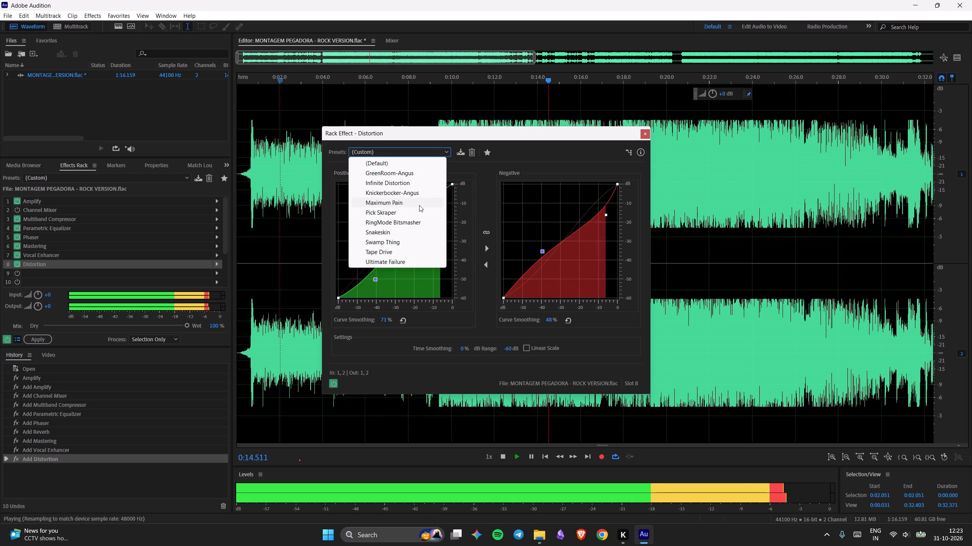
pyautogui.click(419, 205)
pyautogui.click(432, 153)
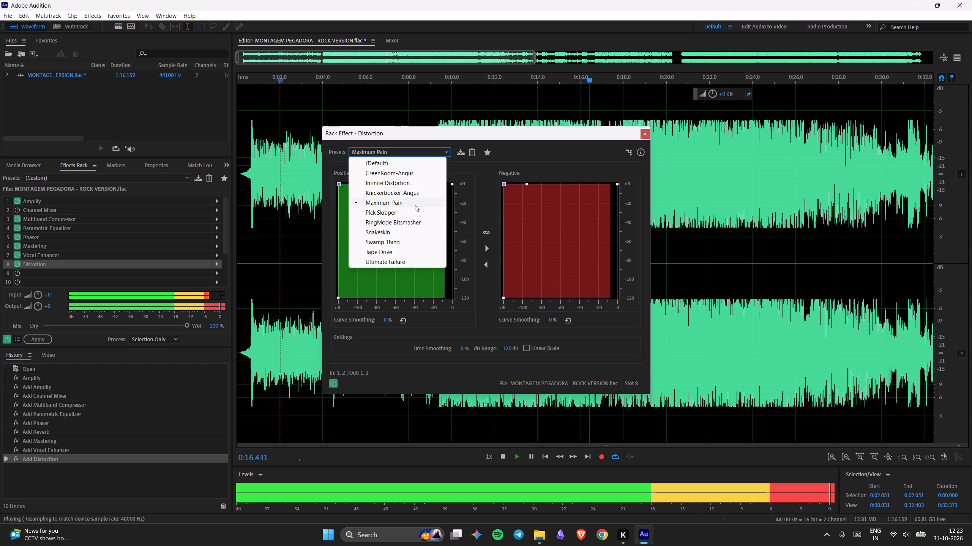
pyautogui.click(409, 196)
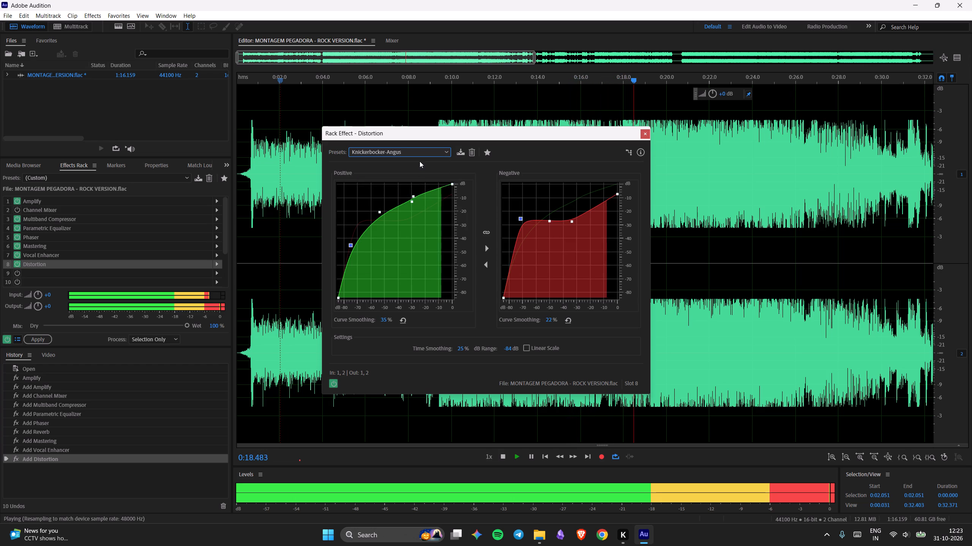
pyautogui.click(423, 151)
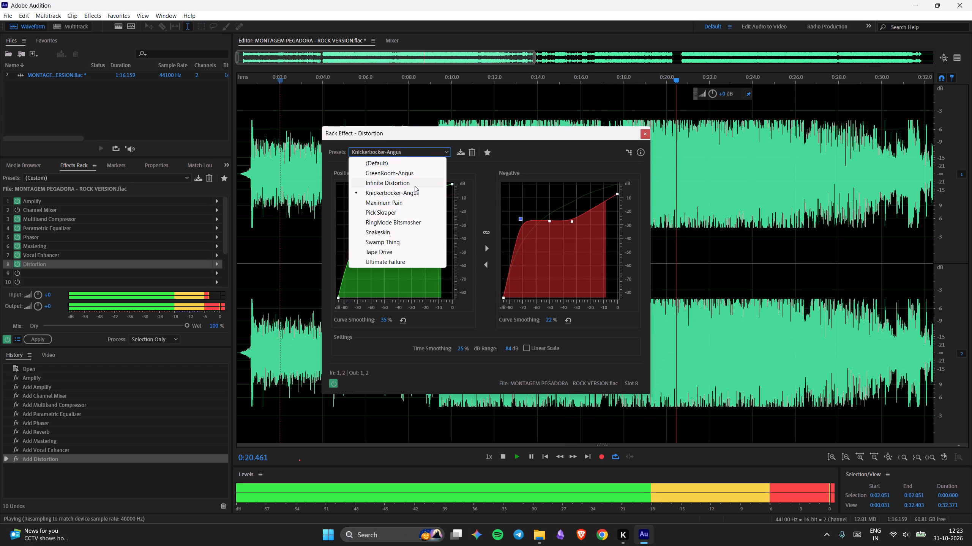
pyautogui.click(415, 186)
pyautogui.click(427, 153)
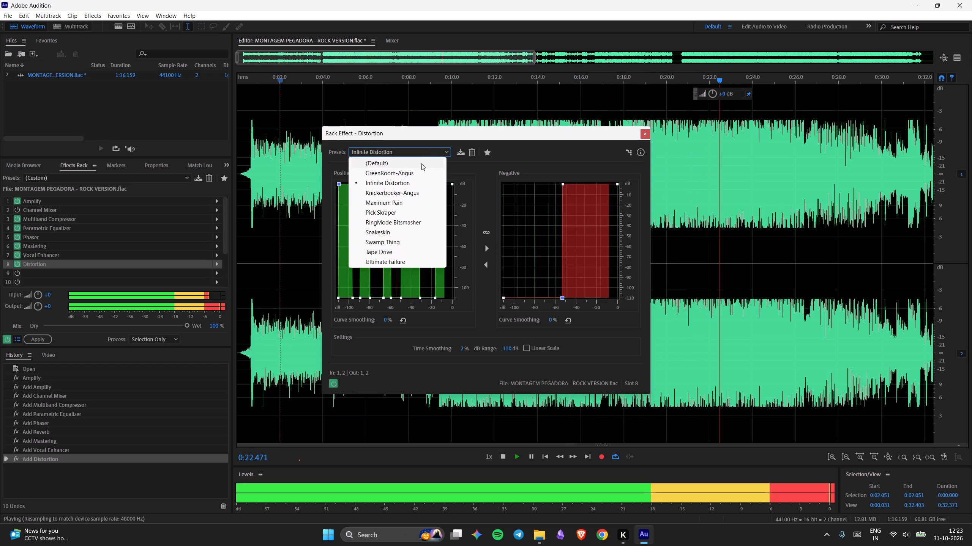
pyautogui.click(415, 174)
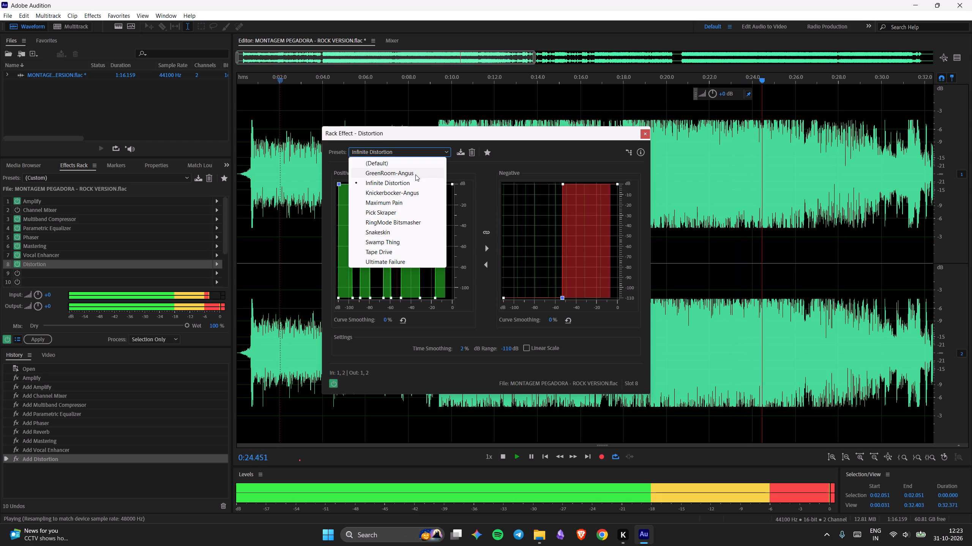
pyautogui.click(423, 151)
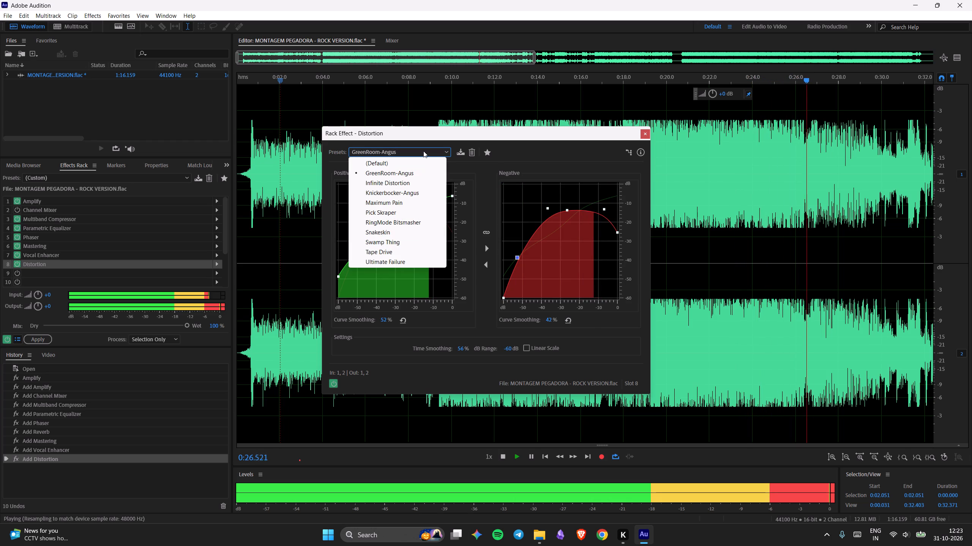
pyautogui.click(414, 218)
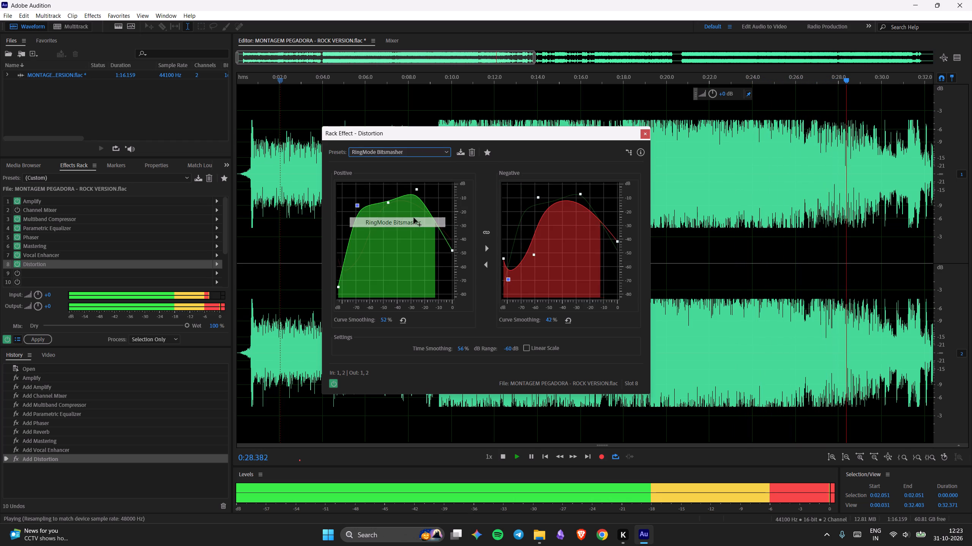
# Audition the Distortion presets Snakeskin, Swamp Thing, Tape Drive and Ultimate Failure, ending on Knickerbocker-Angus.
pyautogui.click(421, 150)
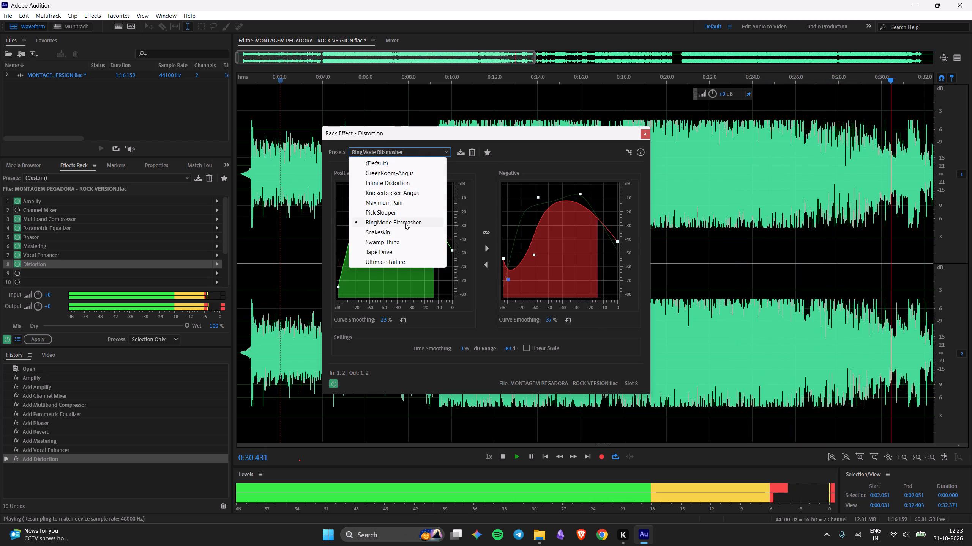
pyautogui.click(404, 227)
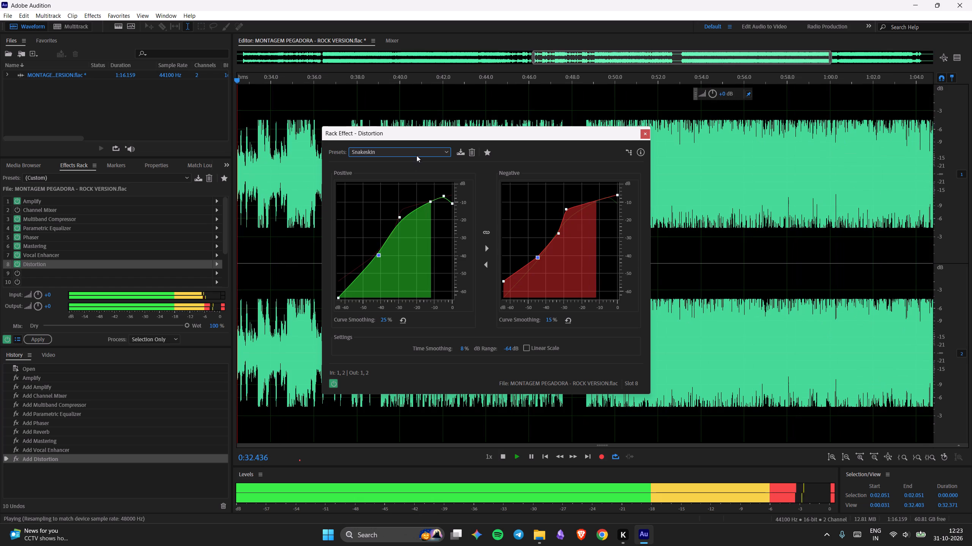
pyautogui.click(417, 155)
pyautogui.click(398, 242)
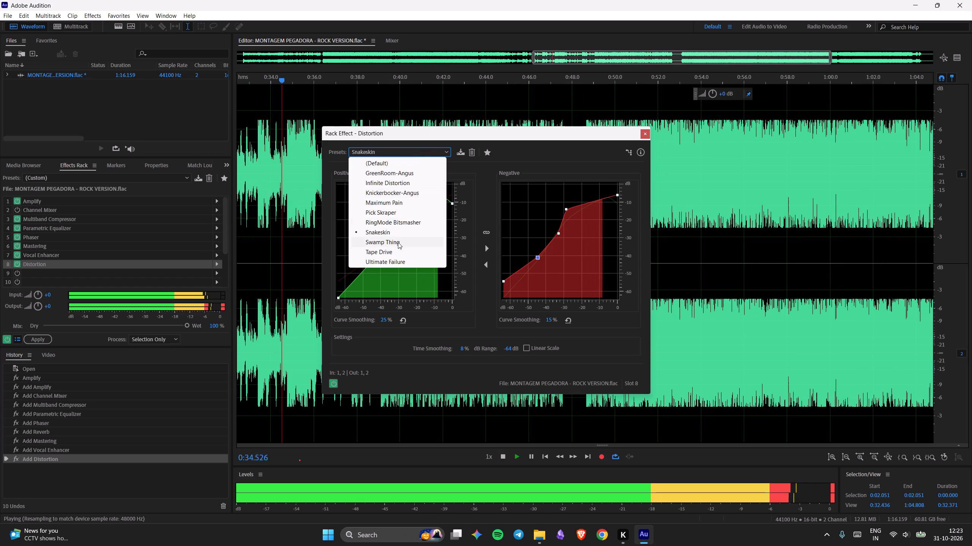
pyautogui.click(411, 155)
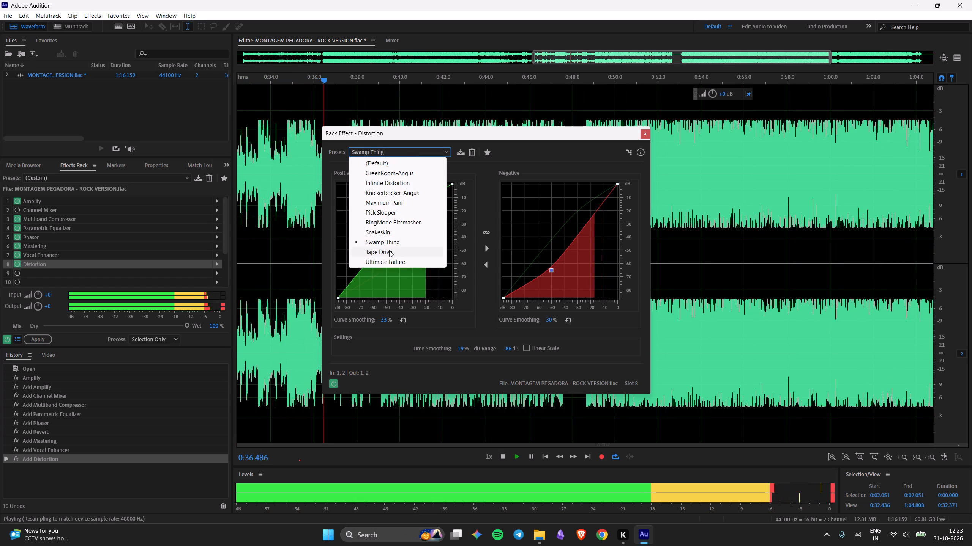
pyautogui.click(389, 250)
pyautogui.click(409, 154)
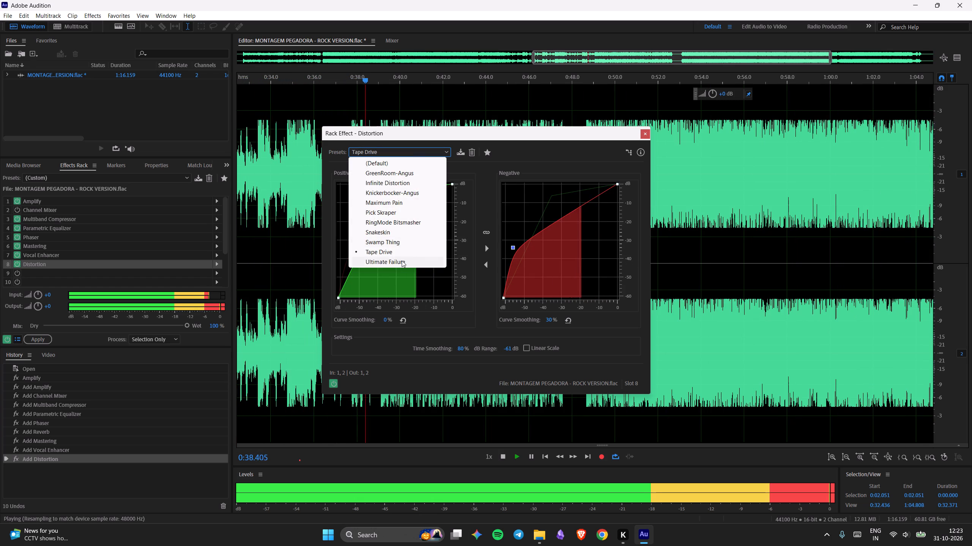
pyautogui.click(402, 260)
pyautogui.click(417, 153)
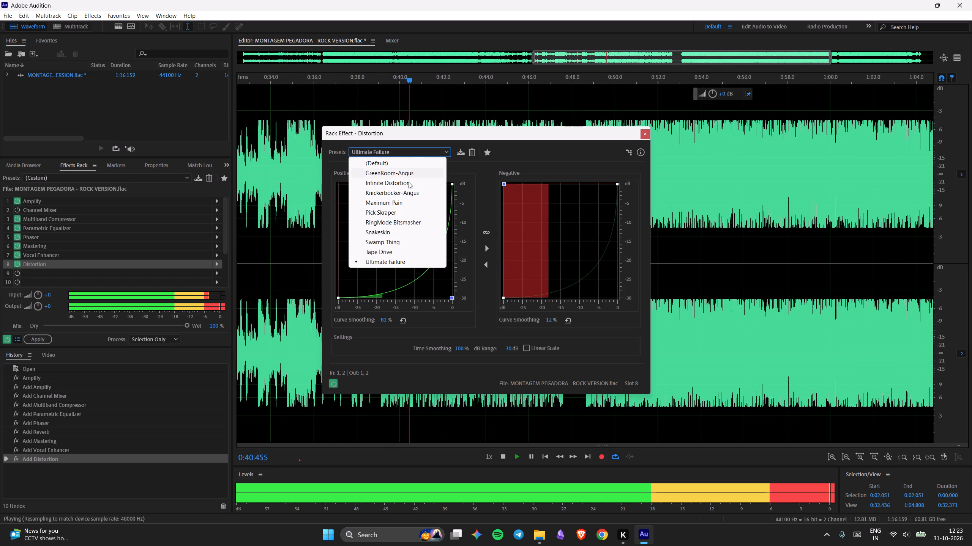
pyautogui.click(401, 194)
# Reset the Distortion to its (Default) preset.
pyautogui.click(415, 151)
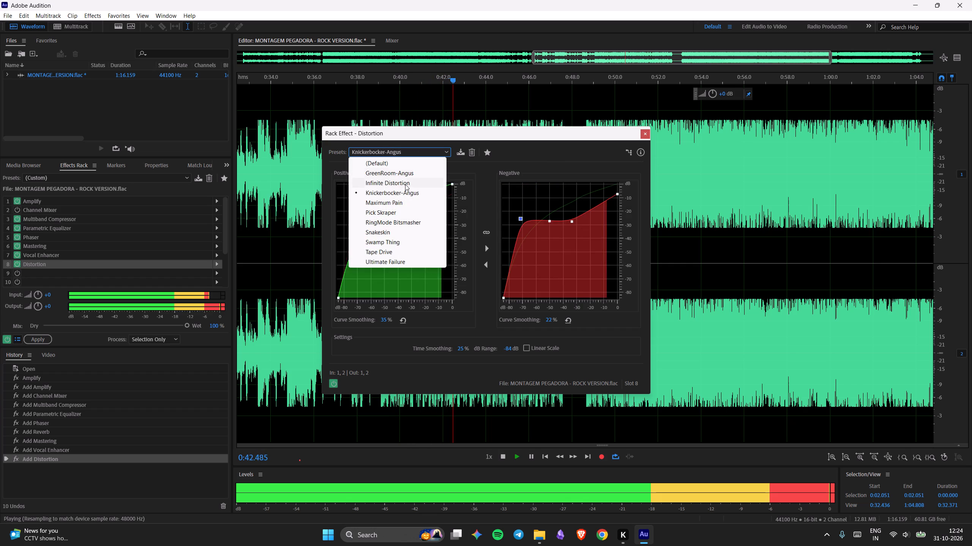
pyautogui.click(412, 162)
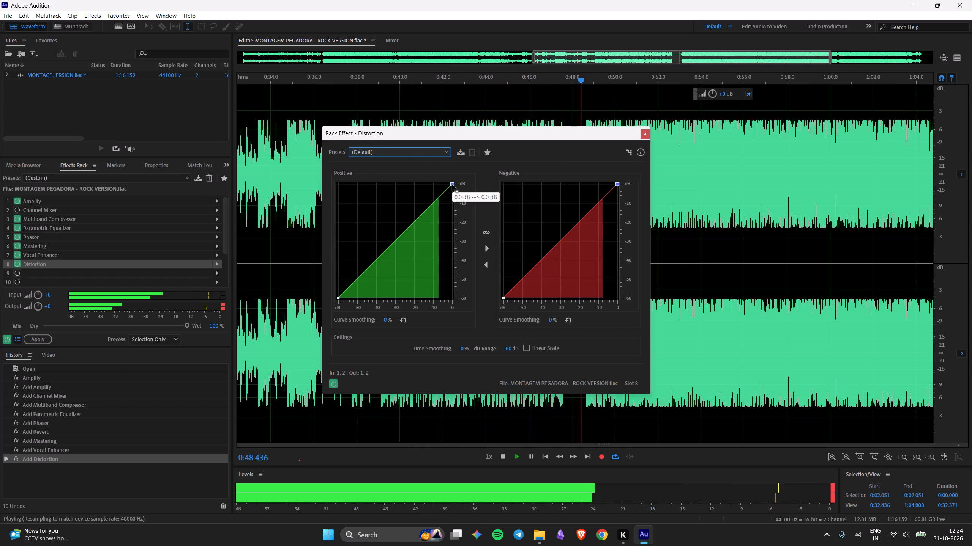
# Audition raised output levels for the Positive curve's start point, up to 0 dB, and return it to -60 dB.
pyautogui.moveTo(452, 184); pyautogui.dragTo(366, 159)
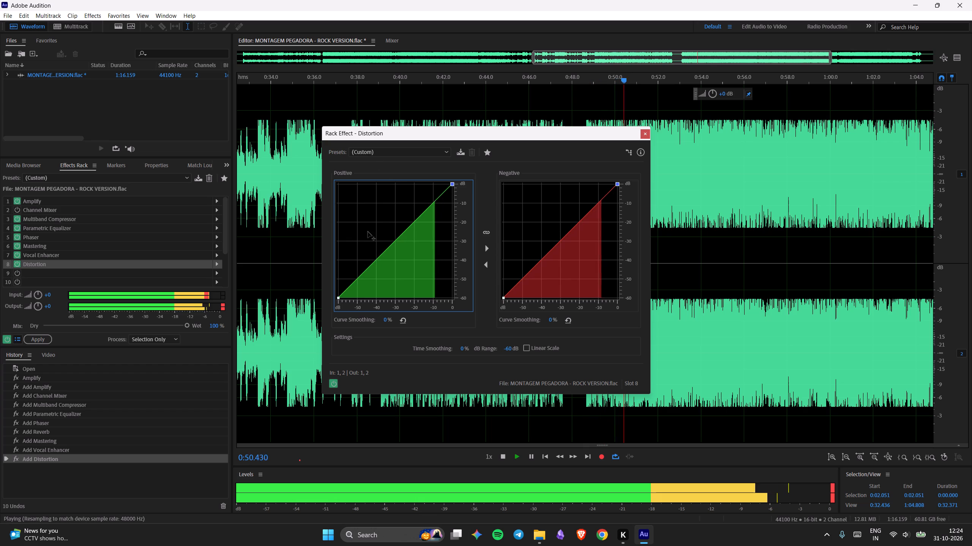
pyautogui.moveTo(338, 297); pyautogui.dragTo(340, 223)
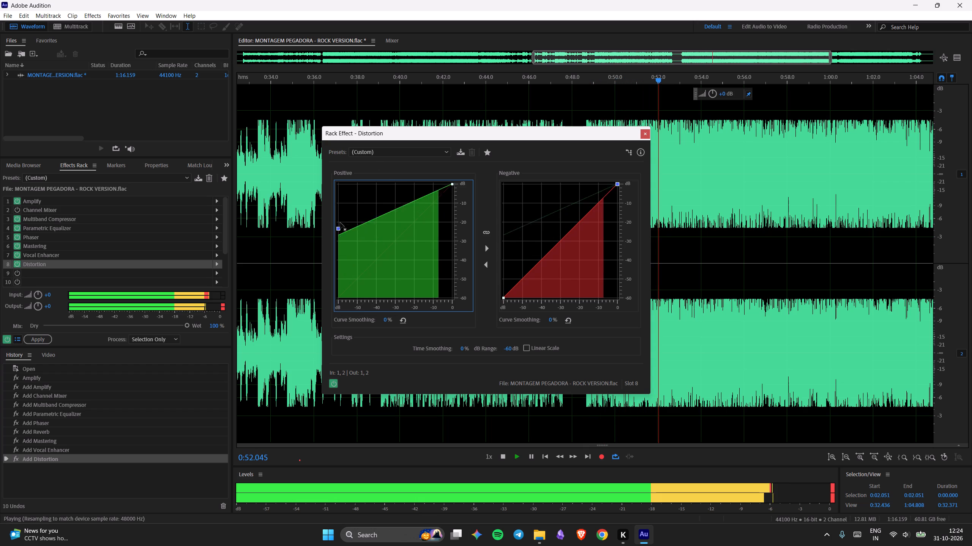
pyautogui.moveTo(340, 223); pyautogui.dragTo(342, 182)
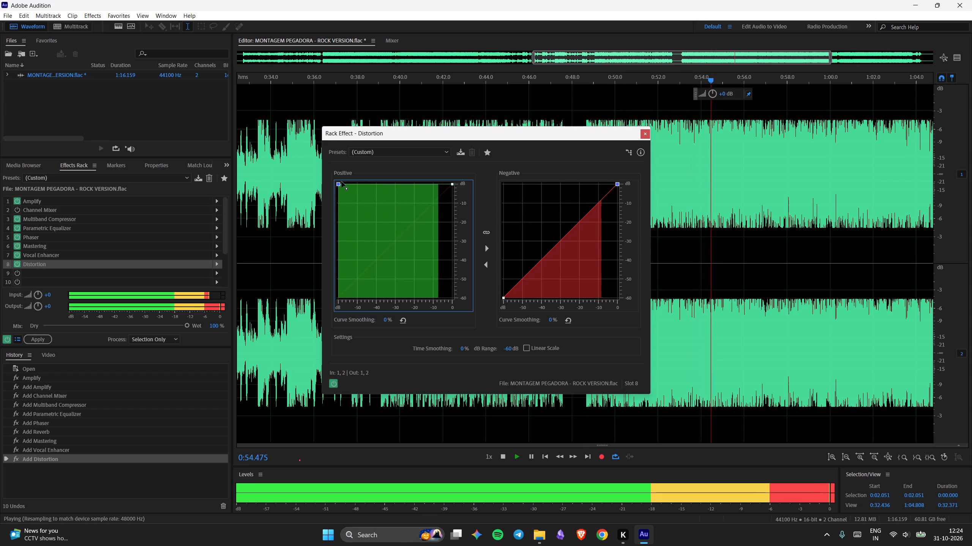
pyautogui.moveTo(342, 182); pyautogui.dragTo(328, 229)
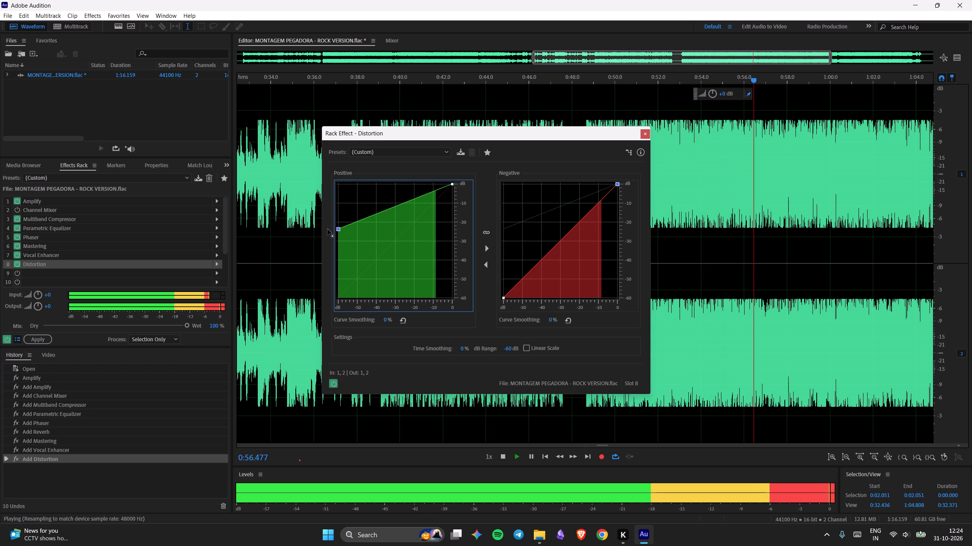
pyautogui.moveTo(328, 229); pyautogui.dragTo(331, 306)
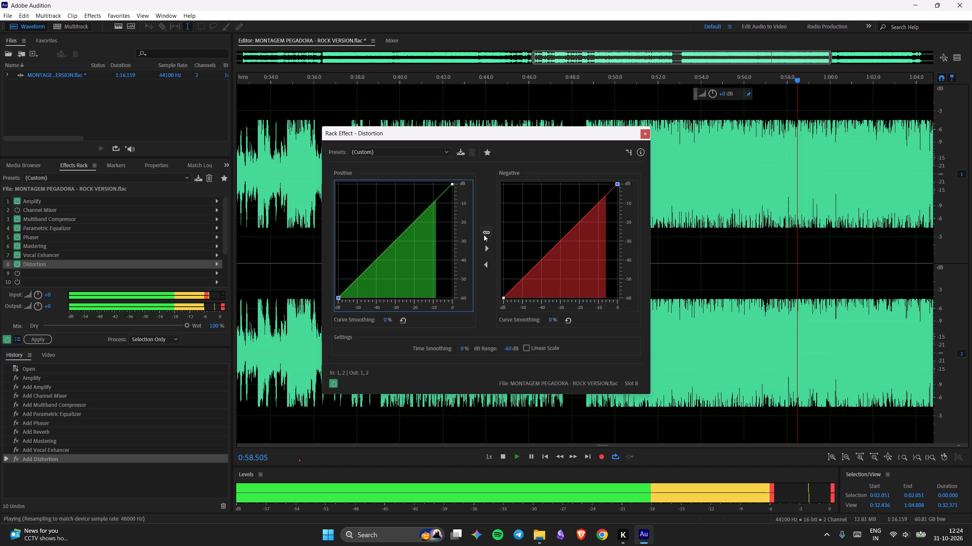
# Link the Distortion's Positive and Negative curves so they are edited together.
pyautogui.click(484, 234)
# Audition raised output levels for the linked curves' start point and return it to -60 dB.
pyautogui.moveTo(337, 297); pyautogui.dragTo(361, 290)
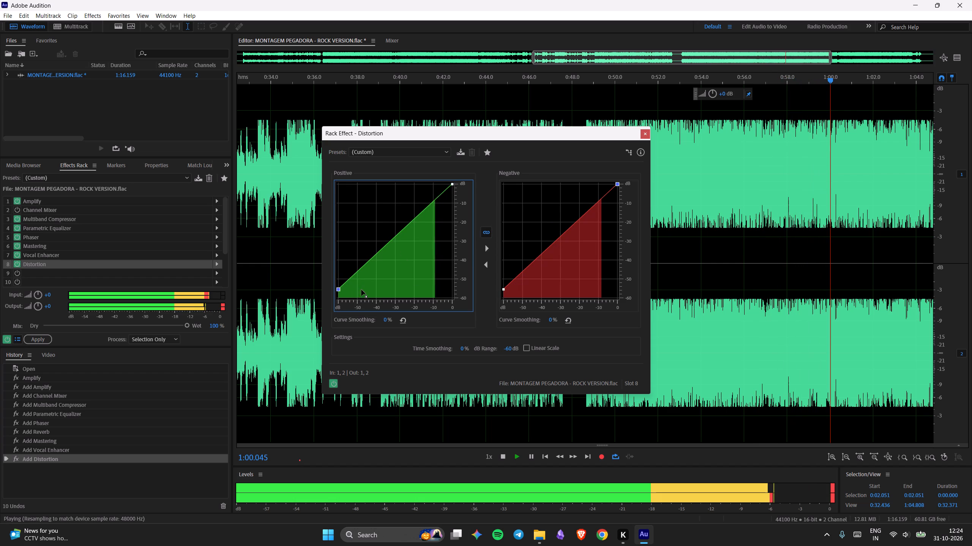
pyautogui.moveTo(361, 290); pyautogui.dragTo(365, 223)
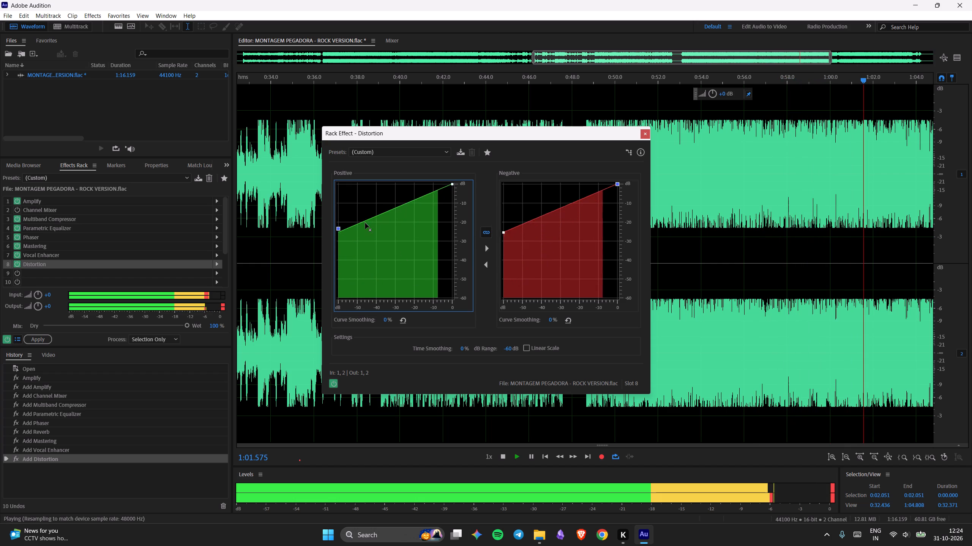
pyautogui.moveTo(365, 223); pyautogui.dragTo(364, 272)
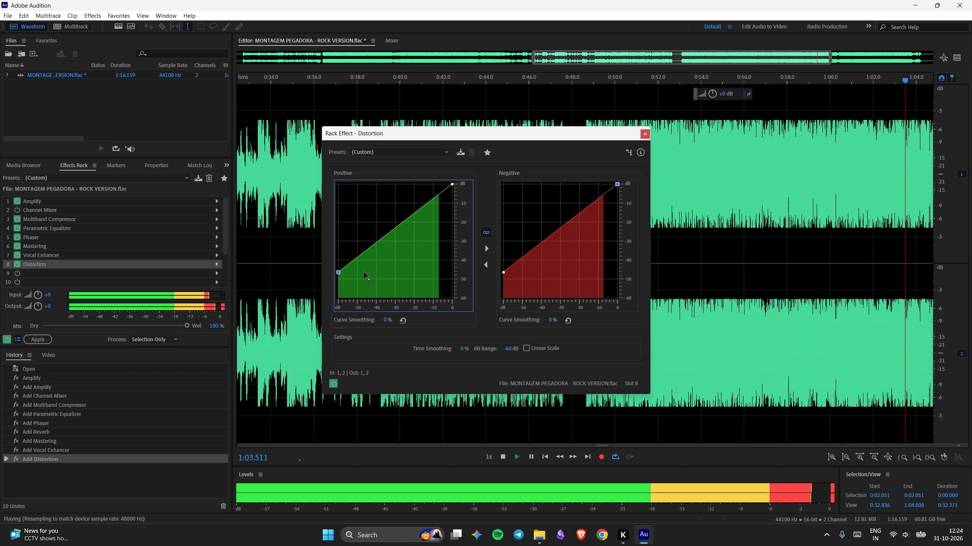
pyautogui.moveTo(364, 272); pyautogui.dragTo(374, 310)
# Add a middle point to the linked Positive and Negative curves at about -27 dB in, -42 dB out.
pyautogui.moveTo(361, 273); pyautogui.dragTo(375, 270)
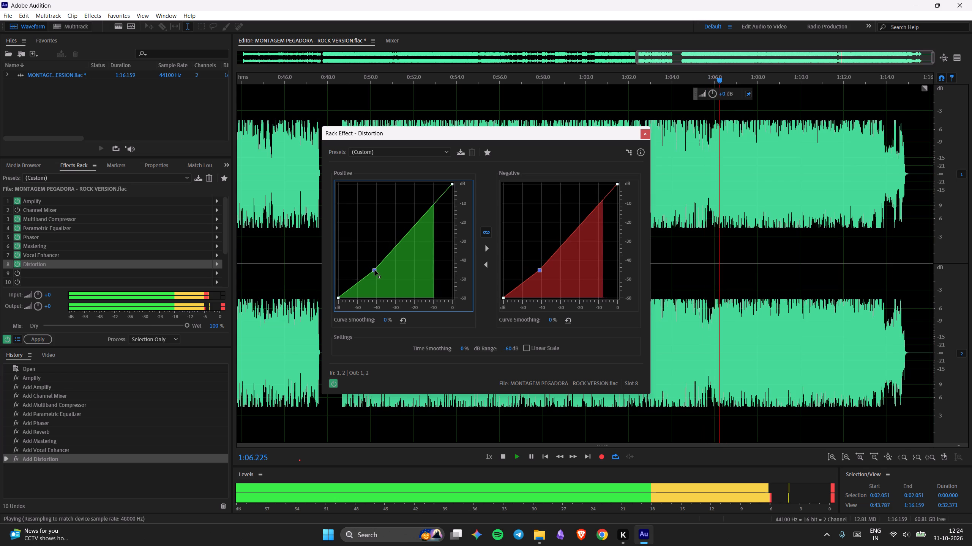
pyautogui.moveTo(375, 270); pyautogui.dragTo(400, 263)
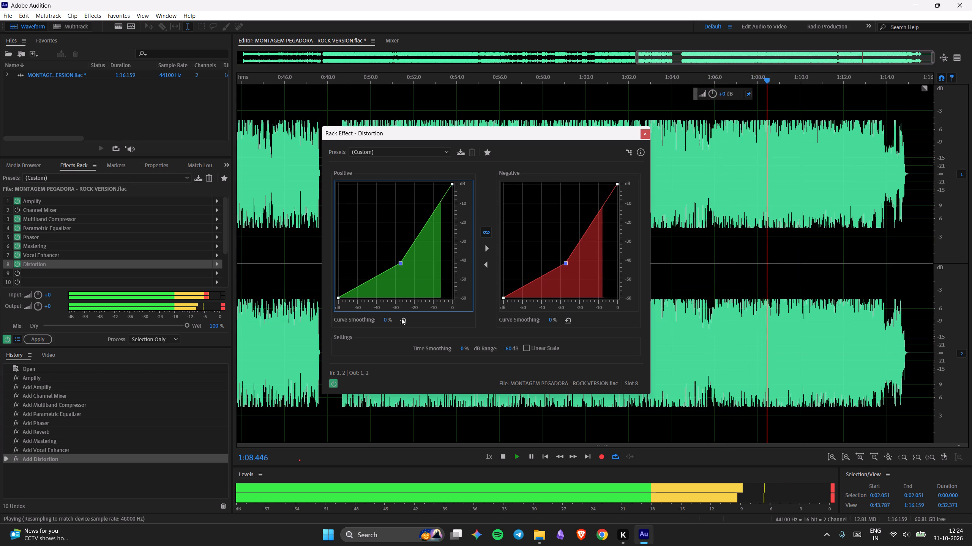
# Set the Distortion's Positive curve smoothing to 56%.
pyautogui.moveTo(385, 318); pyautogui.dragTo(415, 319)
# Raise the linked curves' middle point to about -26 dB in, -31 dB out, auditioning it from about 0:56.6.
pyautogui.moveTo(401, 262); pyautogui.dragTo(403, 246)
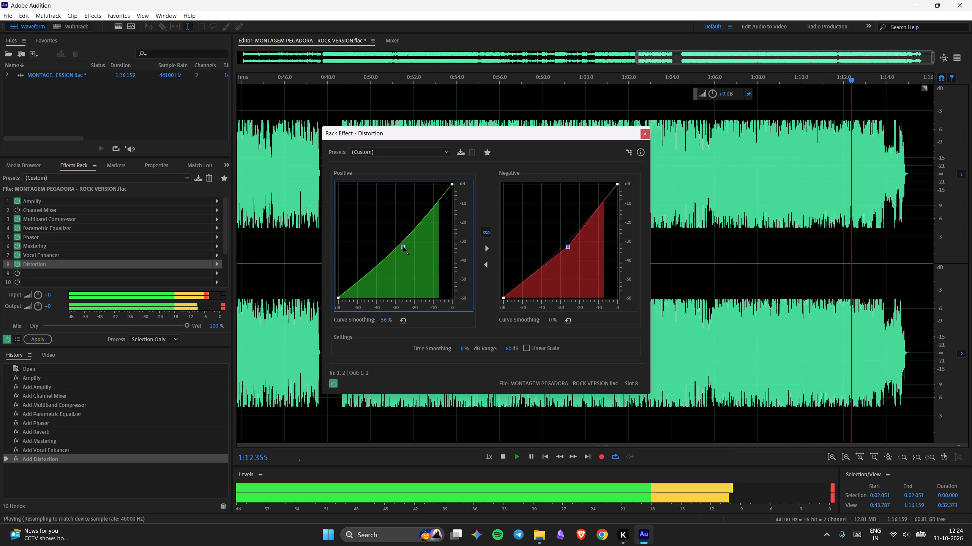
pyautogui.moveTo(403, 246); pyautogui.dragTo(404, 244)
pyautogui.click(593, 79)
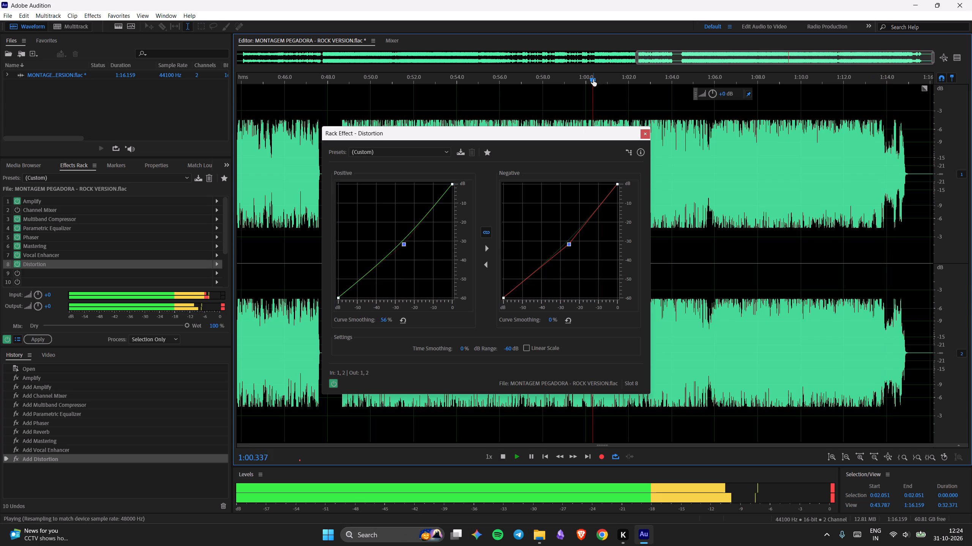
pyautogui.click(512, 90)
pyautogui.doubleClick(512, 85)
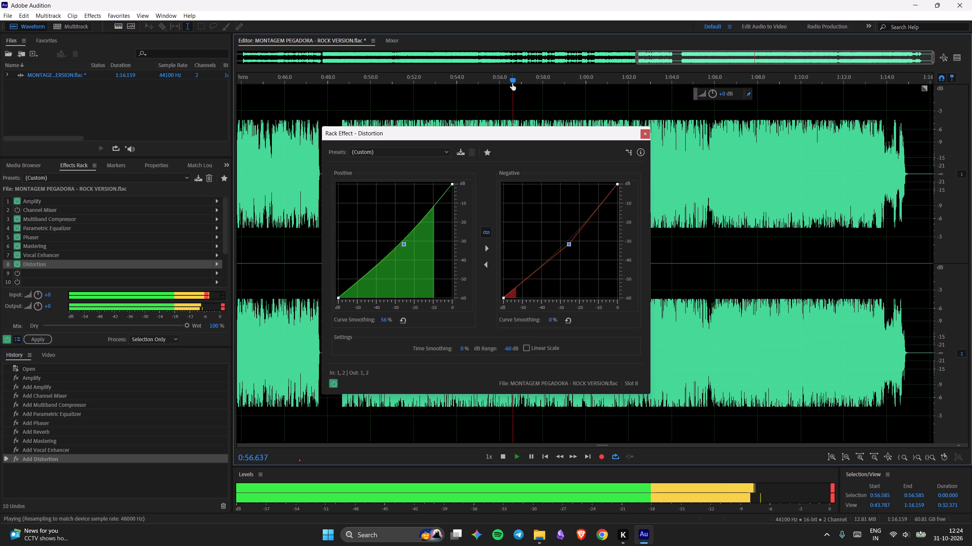
pyautogui.click(402, 243)
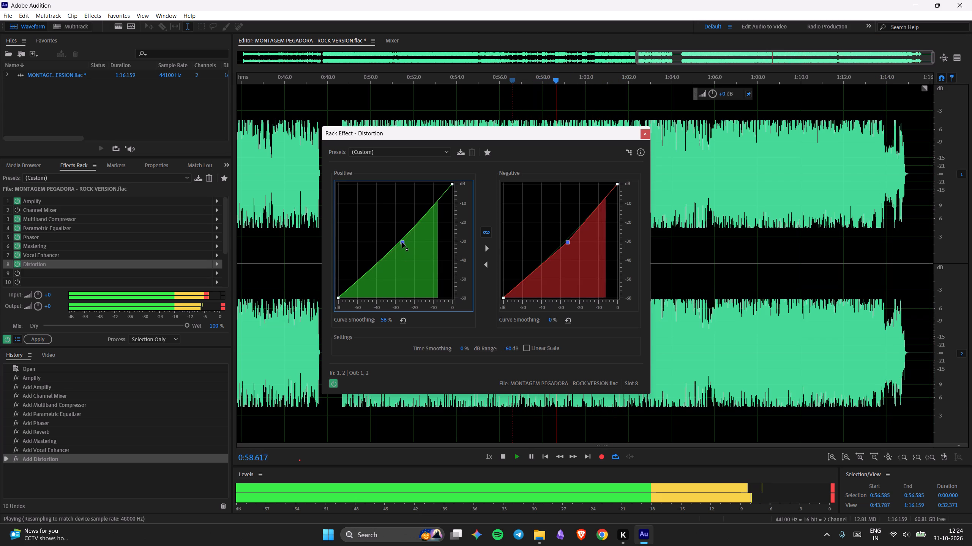
# Bypass and re-enable the Distortion to compare its sound, and close its settings.
pyautogui.click(334, 380)
pyautogui.click(334, 381)
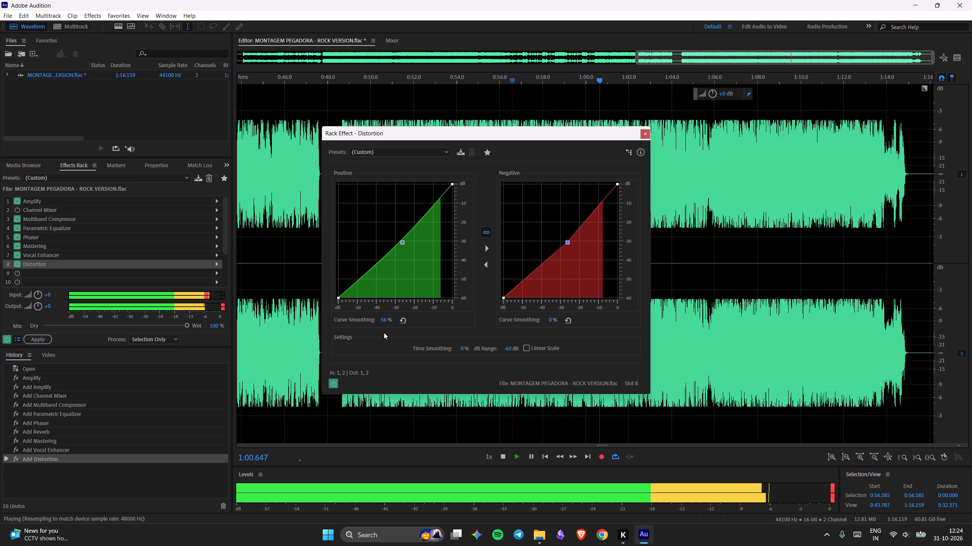
pyautogui.click(642, 136)
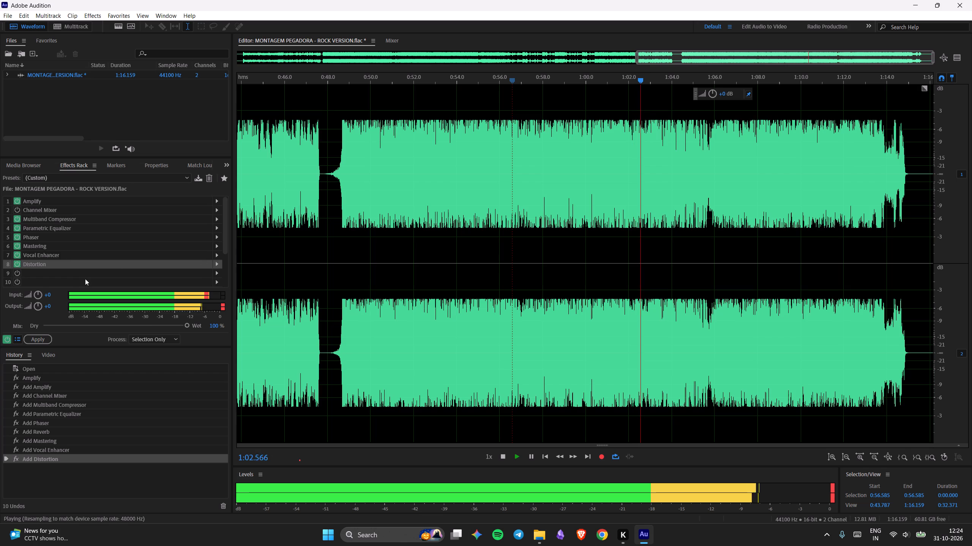
# Apply the Effects Rack's full effect chain, from Amplify through Distortion, to the audio file.
pyautogui.click(37, 336)
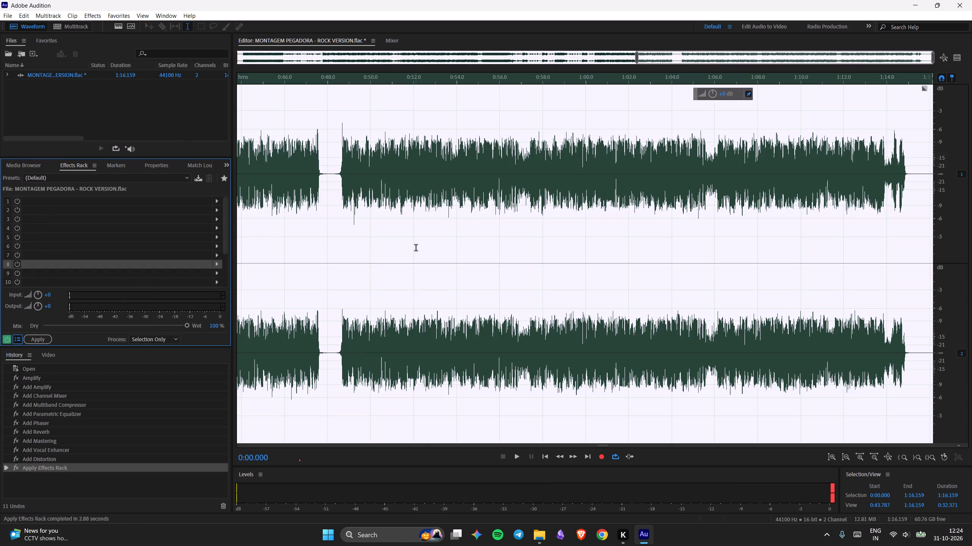
# Play the processed track from near its beginning, at about 0:00.7, to hear the result.
pyautogui.click(473, 223)
pyautogui.keyDown('alt'); pyautogui.scroll(-3, 464, 250); pyautogui.keyUp('alt')
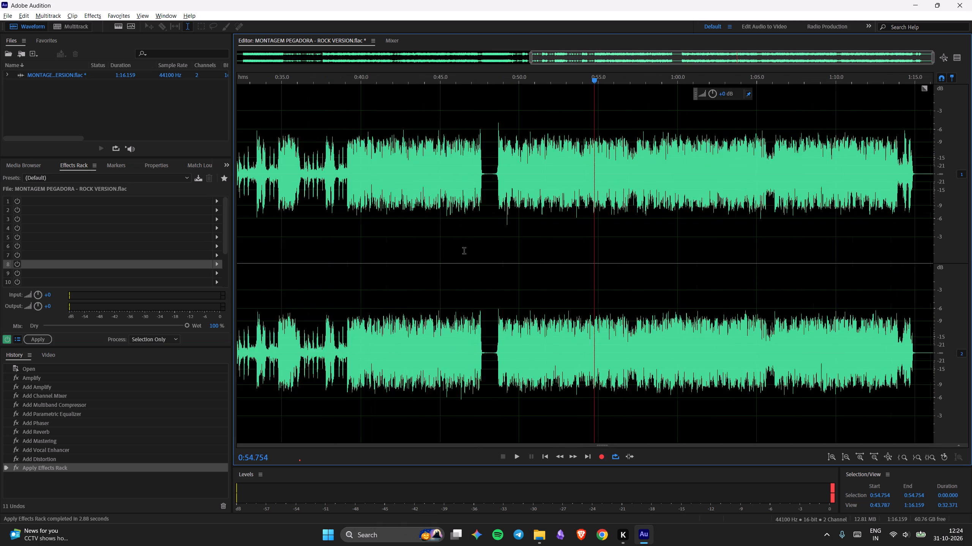
pyautogui.keyDown('alt'); pyautogui.scroll(-14, 464, 251); pyautogui.keyUp('alt')
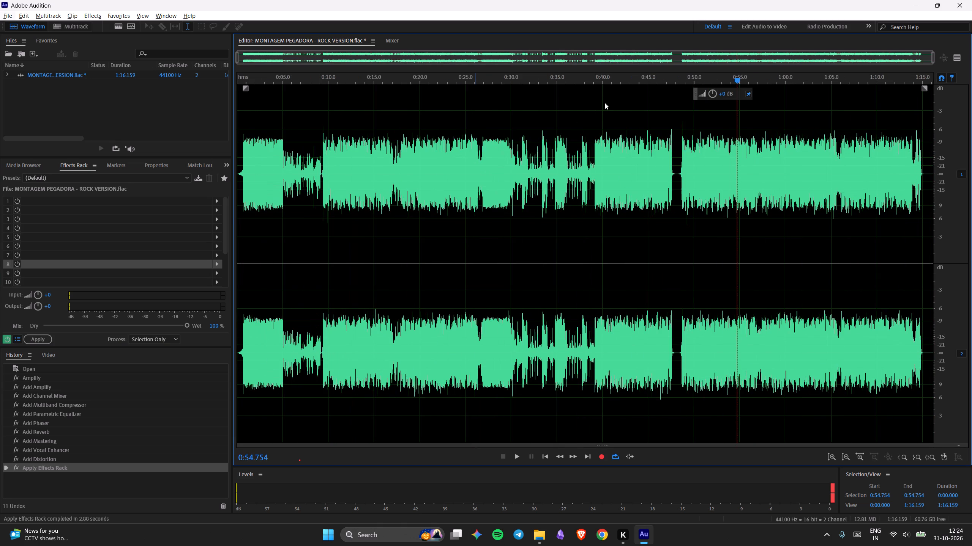
pyautogui.click(569, 82)
pyautogui.moveTo(569, 82); pyautogui.dragTo(291, 131)
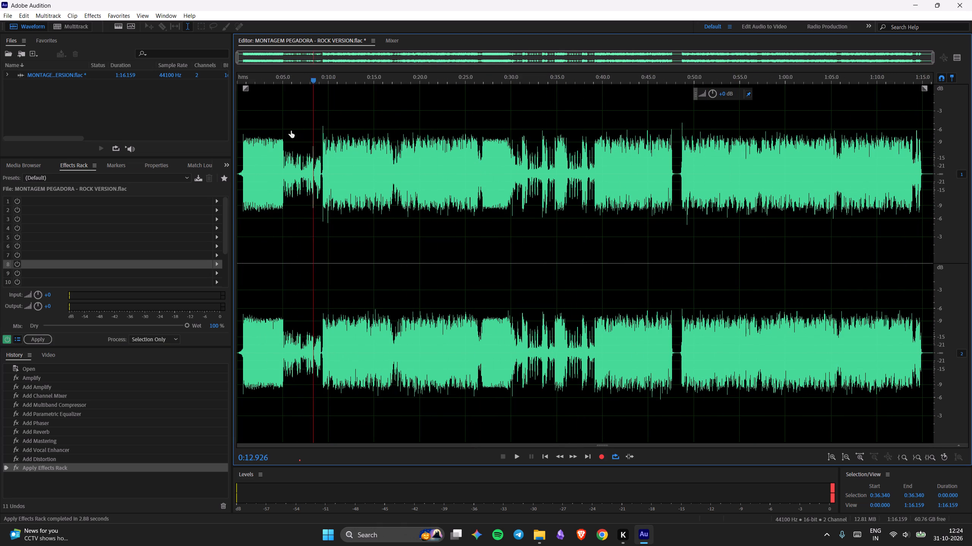
pyautogui.moveTo(291, 131); pyautogui.dragTo(243, 141)
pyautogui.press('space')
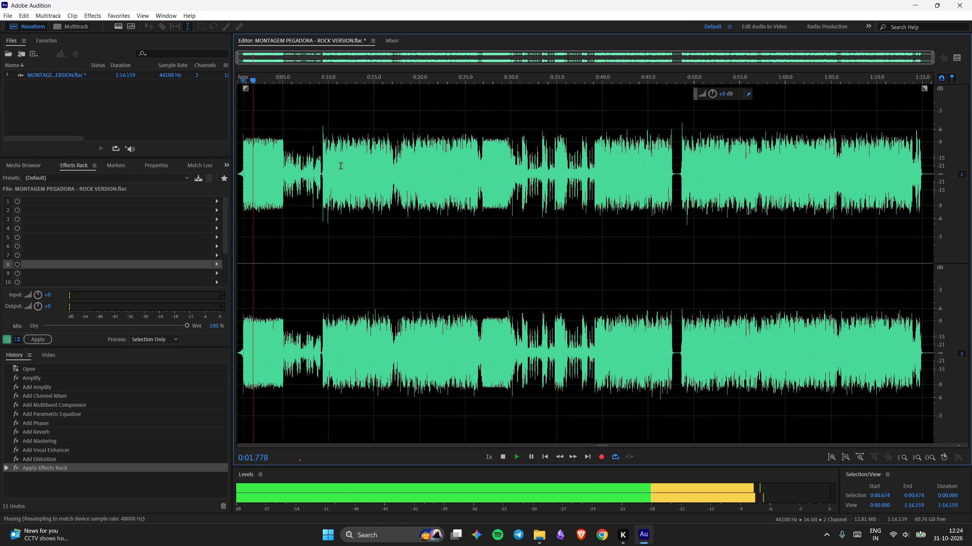
# Raise the Windows system volume while the track plays, and close the quick settings.
pyautogui.click(915, 545)
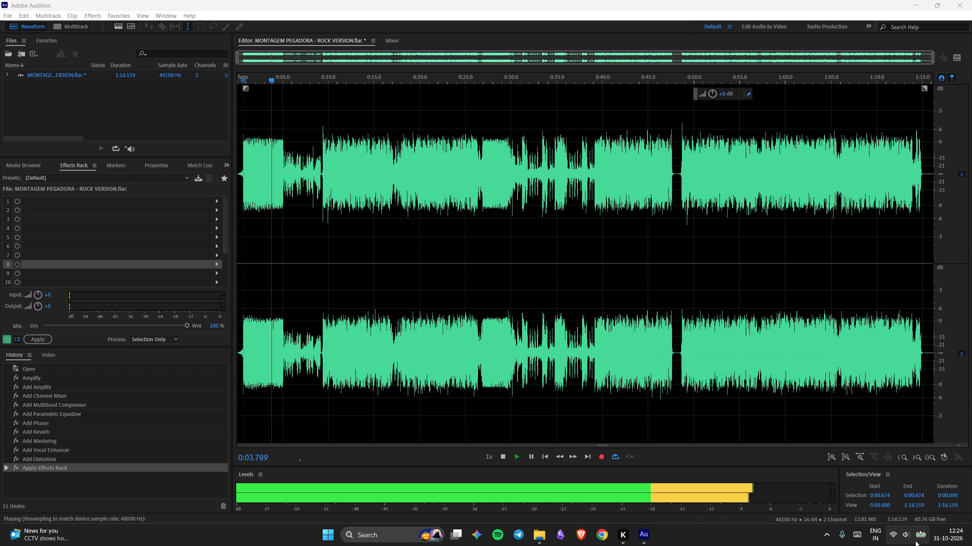
pyautogui.click(915, 541)
pyautogui.click(914, 540)
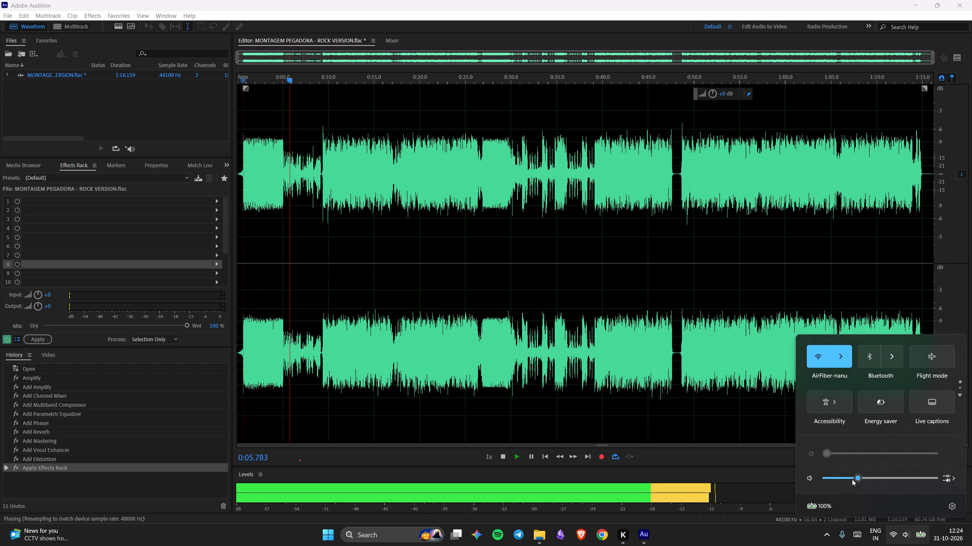
pyautogui.scroll(3, 852, 478)
pyautogui.click(865, 477)
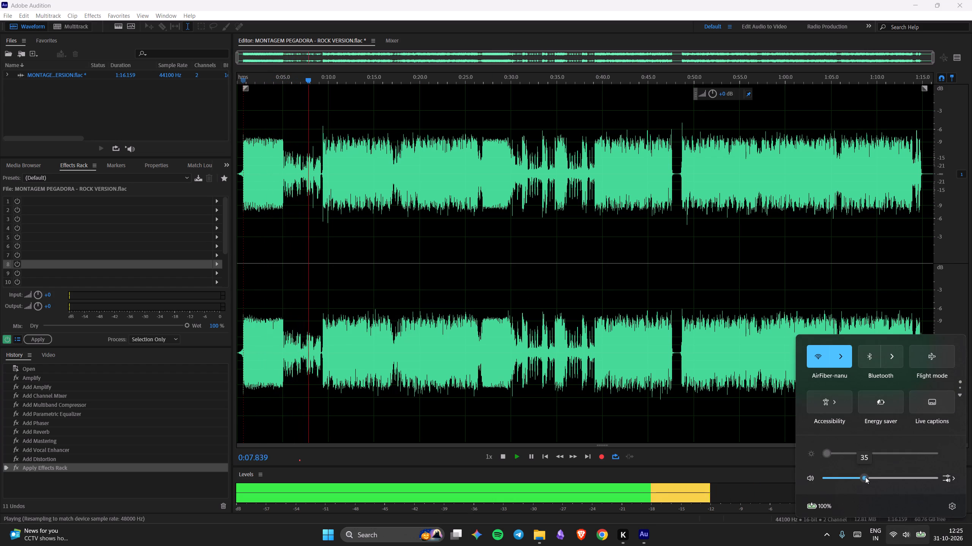
pyautogui.scroll(3, 873, 480)
pyautogui.click(873, 480)
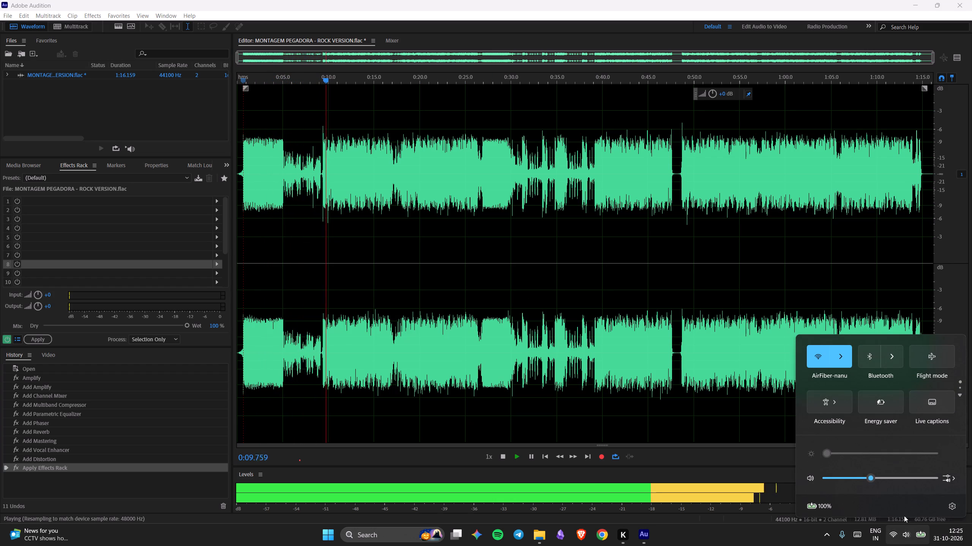
pyautogui.click(913, 536)
pyautogui.click(892, 533)
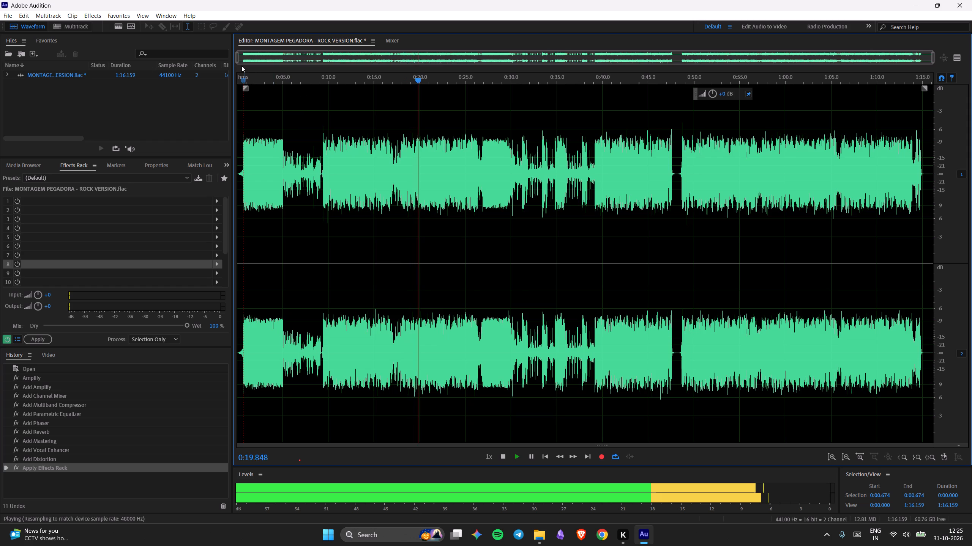
# Examine the processed waveform's fine detail around 0:24 to 0:26 during playback.
pyautogui.keyDown('ctrl'); pyautogui.scroll(2, 443, 144); pyautogui.keyUp('ctrl')
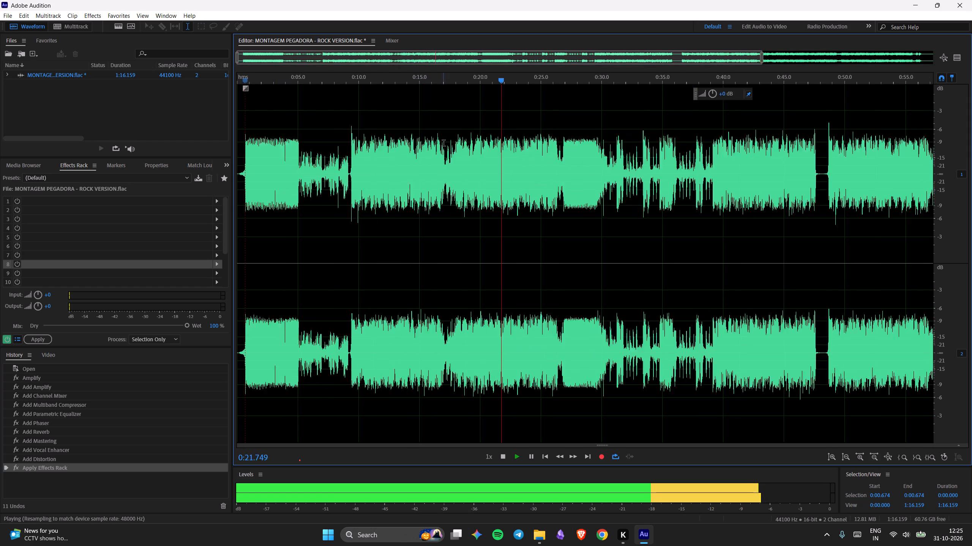
pyautogui.keyDown('ctrl'); pyautogui.scroll(20, 443, 144); pyautogui.keyUp('ctrl')
pyautogui.keyDown('ctrl'); pyautogui.scroll(4, 443, 144); pyautogui.keyUp('ctrl')
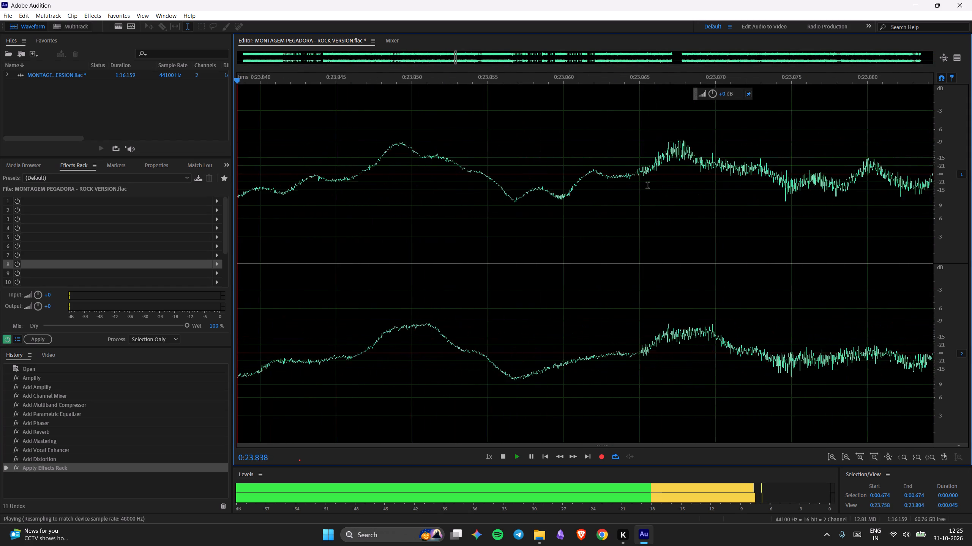
pyautogui.keyDown('ctrl'); pyautogui.scroll(-4, 647, 186); pyautogui.keyUp('ctrl')
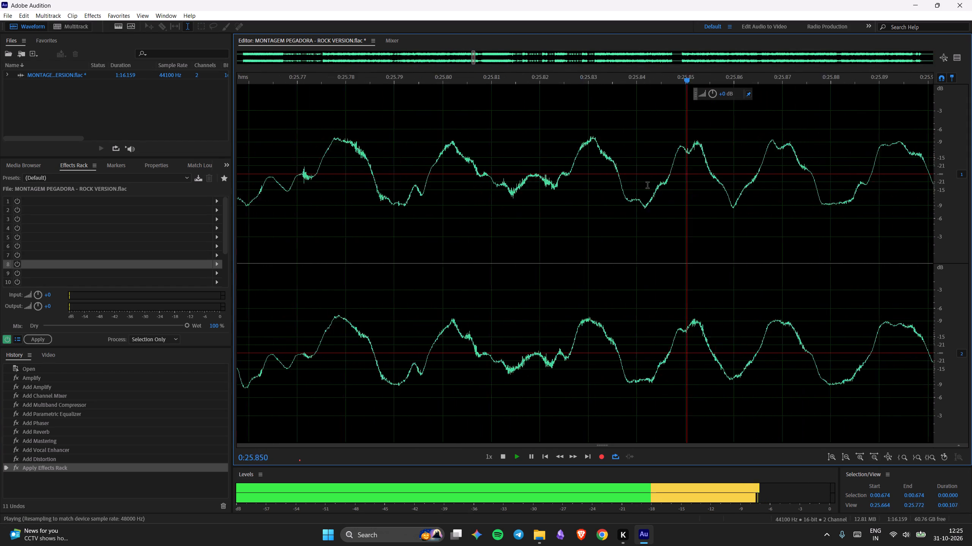
# Listen to the track with the rack effects applied from about 0:26 to 0:42 and examine a wider stretch of its waveform.
pyautogui.keyDown('ctrl'); pyautogui.scroll(-4, 647, 186); pyautogui.keyUp('ctrl')
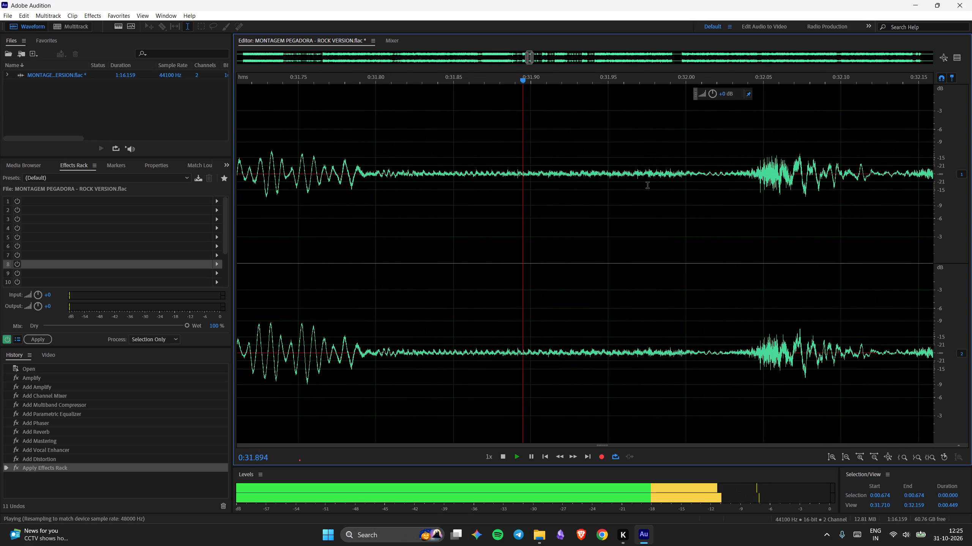
pyautogui.keyDown('ctrl'); pyautogui.scroll(-1, 647, 186); pyautogui.keyUp('ctrl')
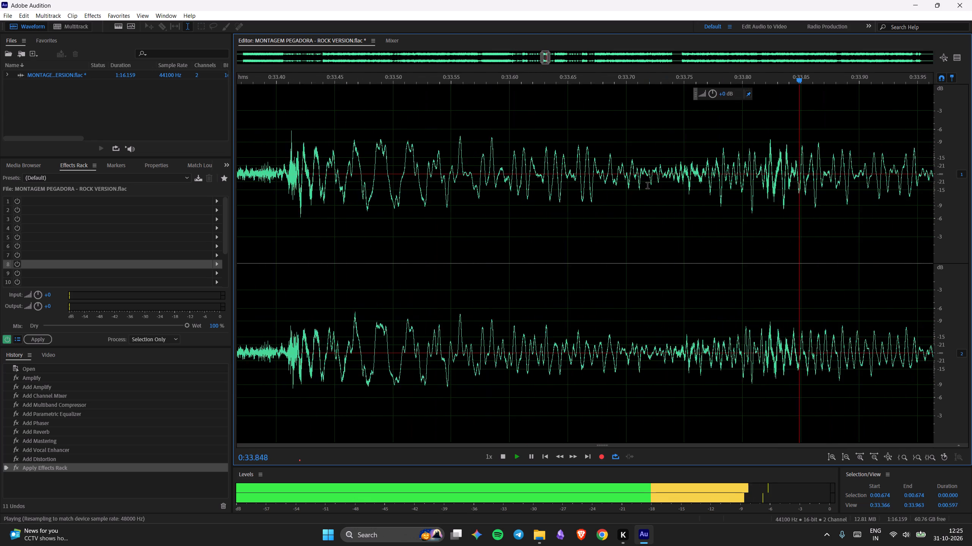
pyautogui.keyDown('ctrl'); pyautogui.scroll(-4, 647, 186); pyautogui.keyUp('ctrl')
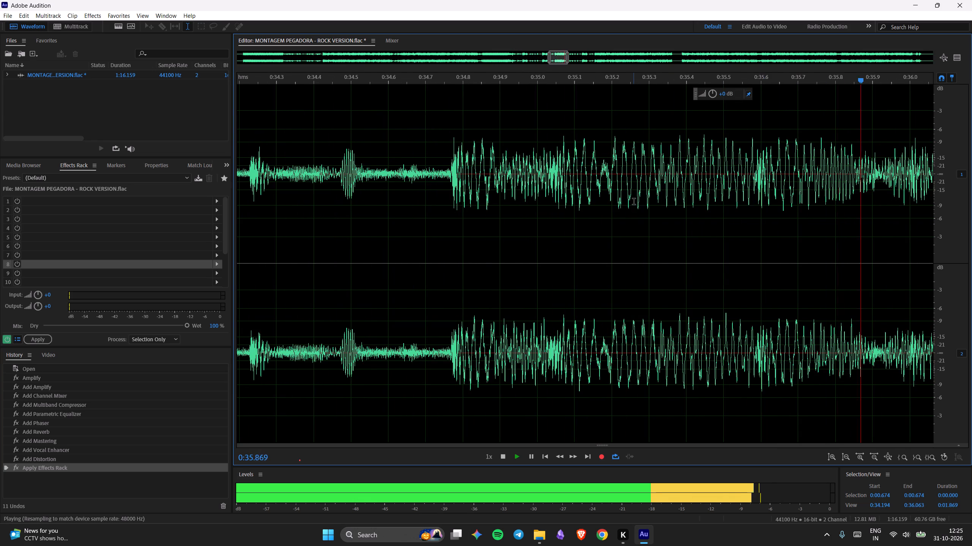
pyautogui.keyDown('ctrl'); pyautogui.scroll(1, 634, 202); pyautogui.keyUp('ctrl')
pyautogui.keyDown('ctrl'); pyautogui.scroll(-3, 634, 202); pyautogui.keyUp('ctrl')
pyautogui.hotkey('ctrl', 'space')
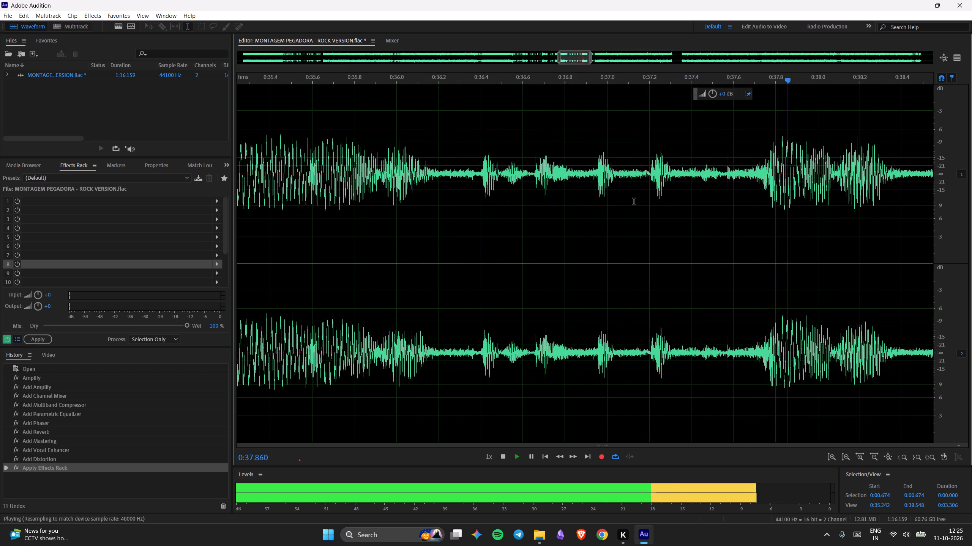
pyautogui.press('space')
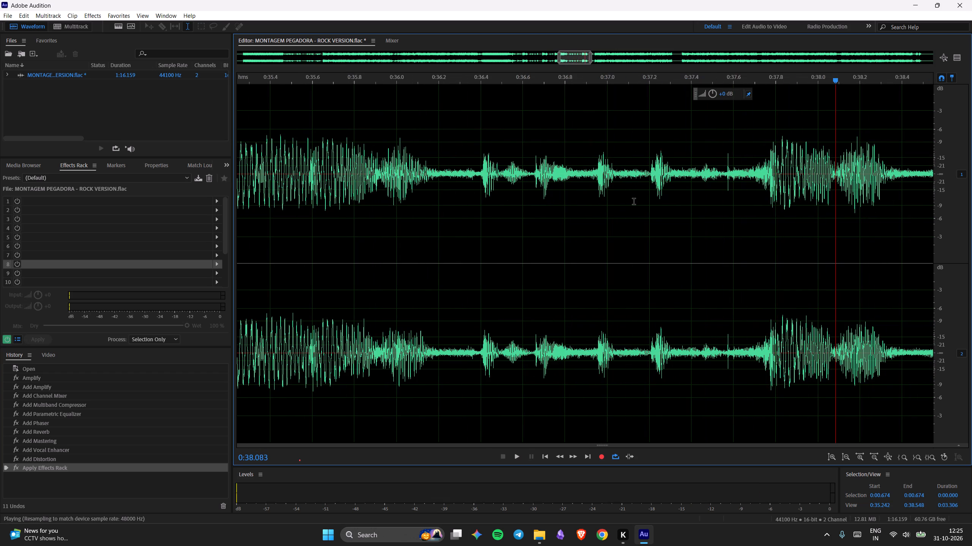
pyautogui.hotkey('ctrl', 'space')
pyautogui.press('space')
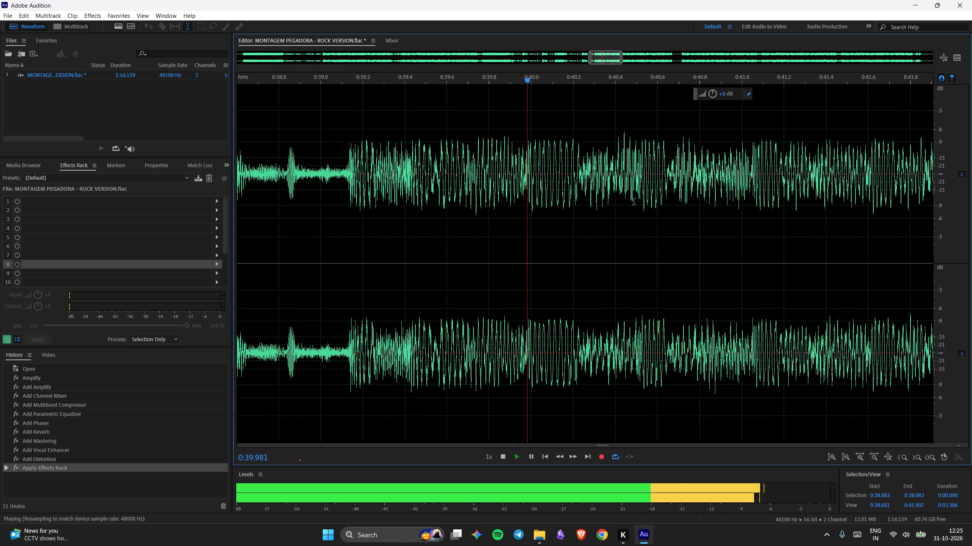
pyautogui.hotkey('ctrl', 'space')
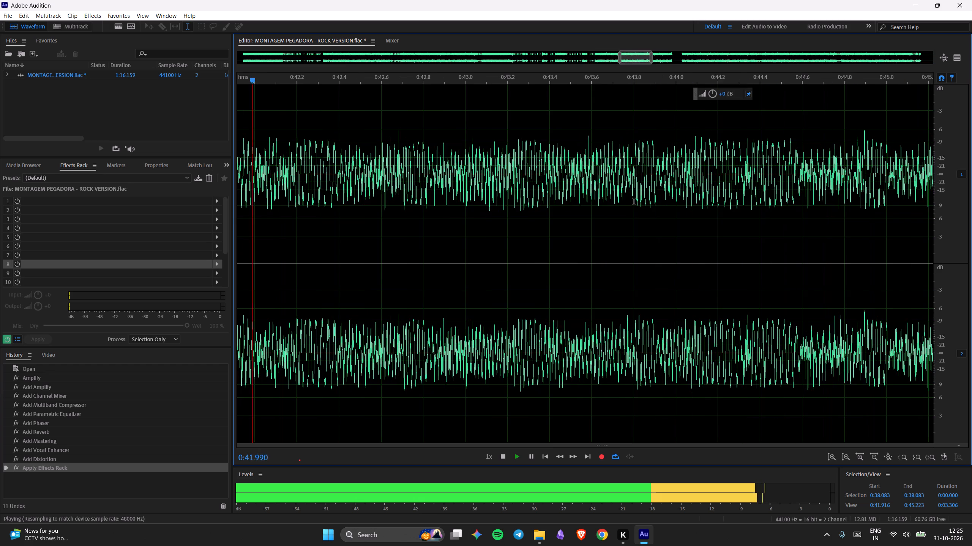
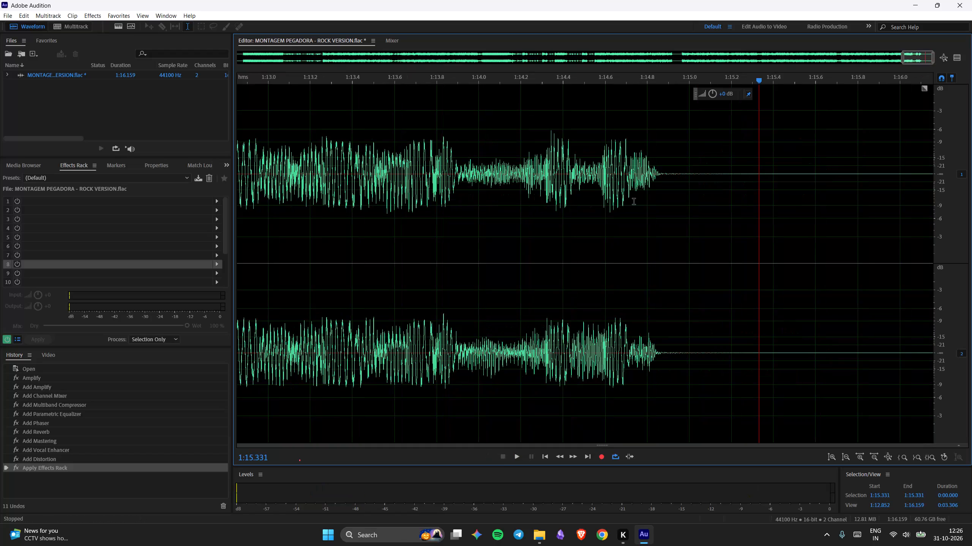
# Move the floating gain control off the upper channel to the lower channel's bottom edge, near the track's end.
pyautogui.keyDown('alt'); pyautogui.scroll(-12, 650, 240); pyautogui.keyUp('alt')
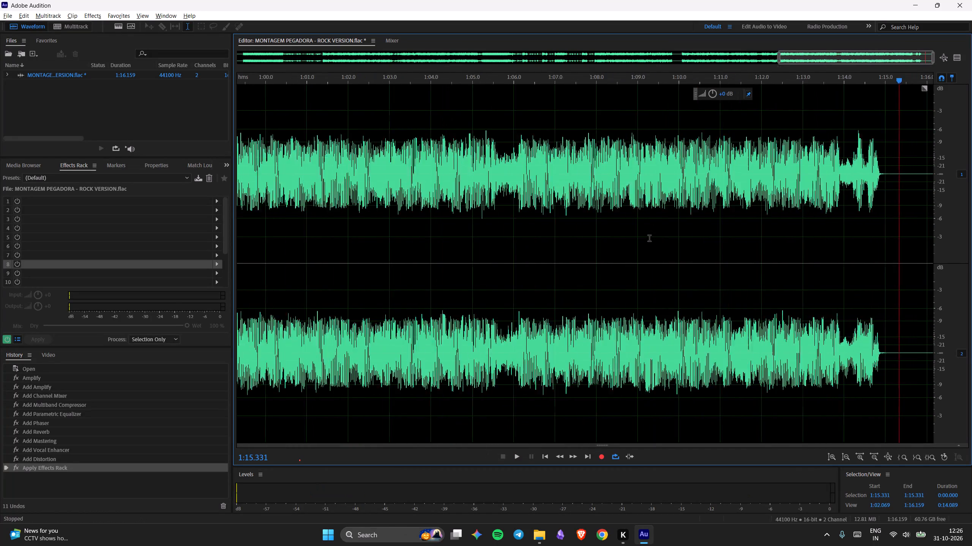
pyautogui.keyDown('alt'); pyautogui.scroll(-15, 649, 239); pyautogui.keyUp('alt')
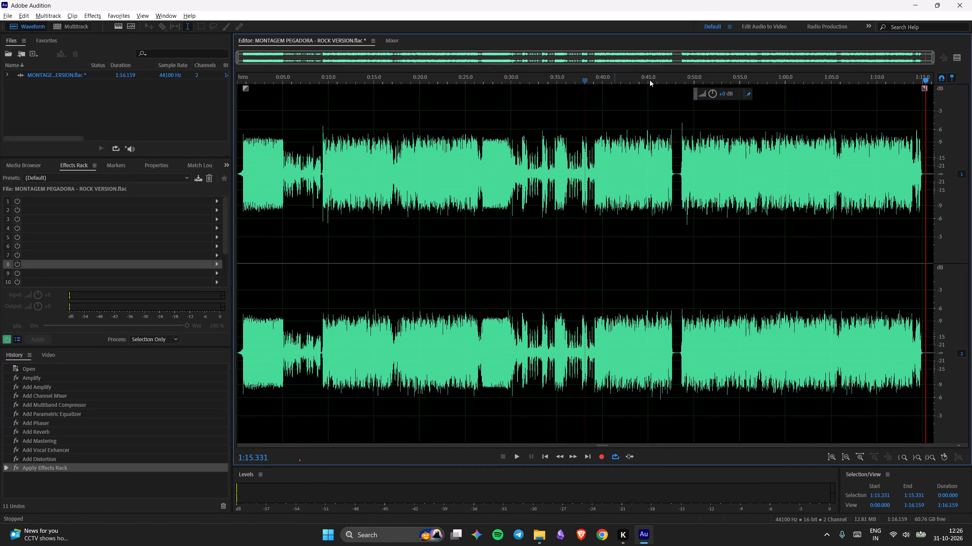
pyautogui.click(650, 80)
pyautogui.moveTo(695, 94); pyautogui.dragTo(807, 309)
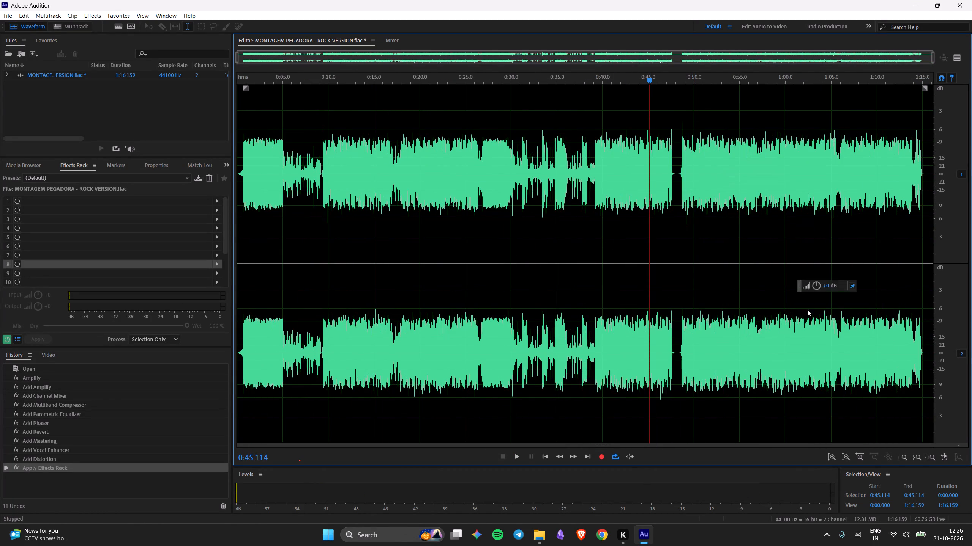
pyautogui.moveTo(807, 309); pyautogui.dragTo(868, 431)
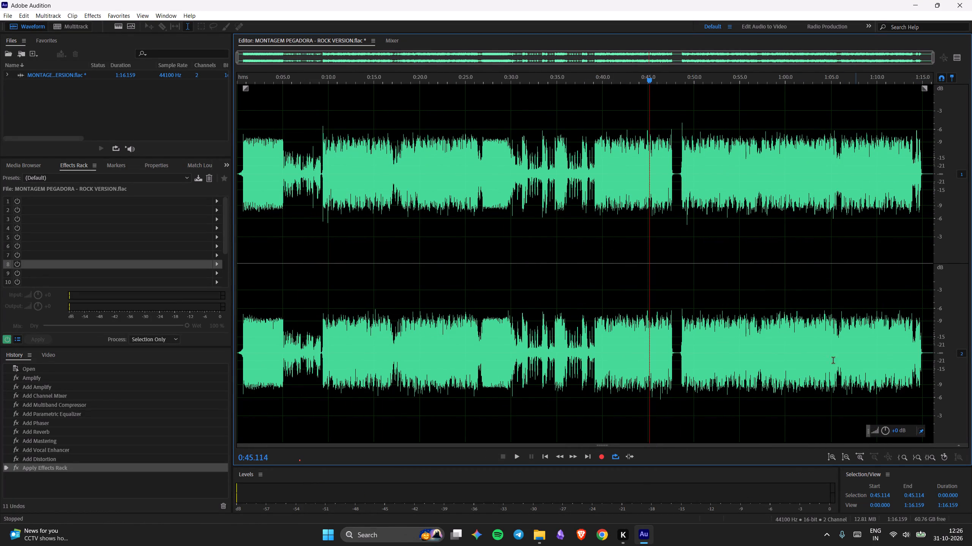
# Return the playhead to the start of the track at 0:00.000.
pyautogui.moveTo(649, 80); pyautogui.dragTo(298, 129)
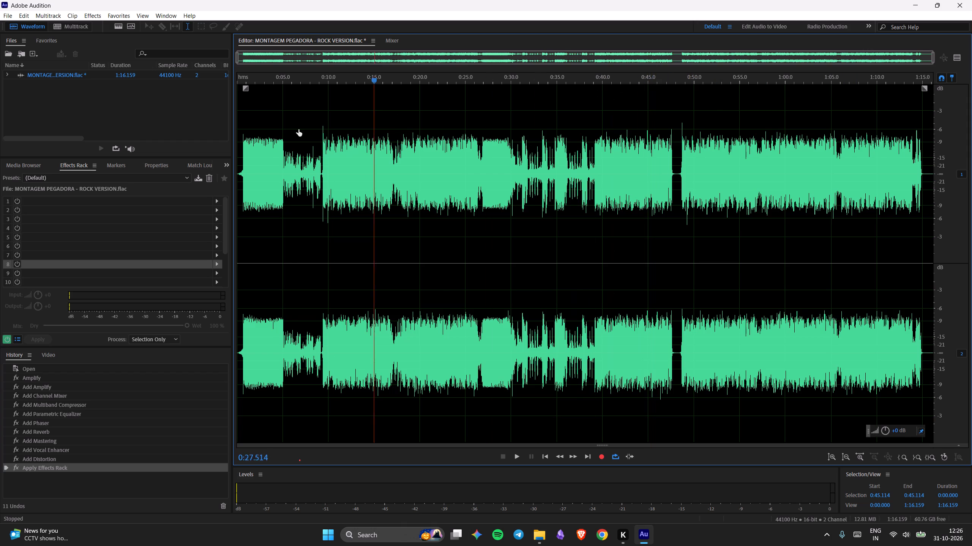
pyautogui.moveTo(298, 129); pyautogui.dragTo(186, 149)
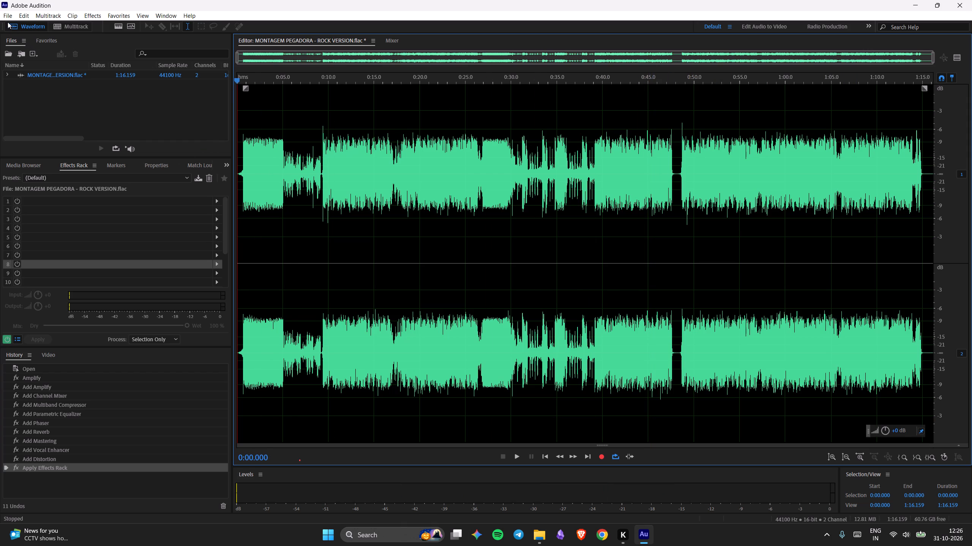
# Save the processed audio to its existing FLAC file.
pyautogui.click(7, 17)
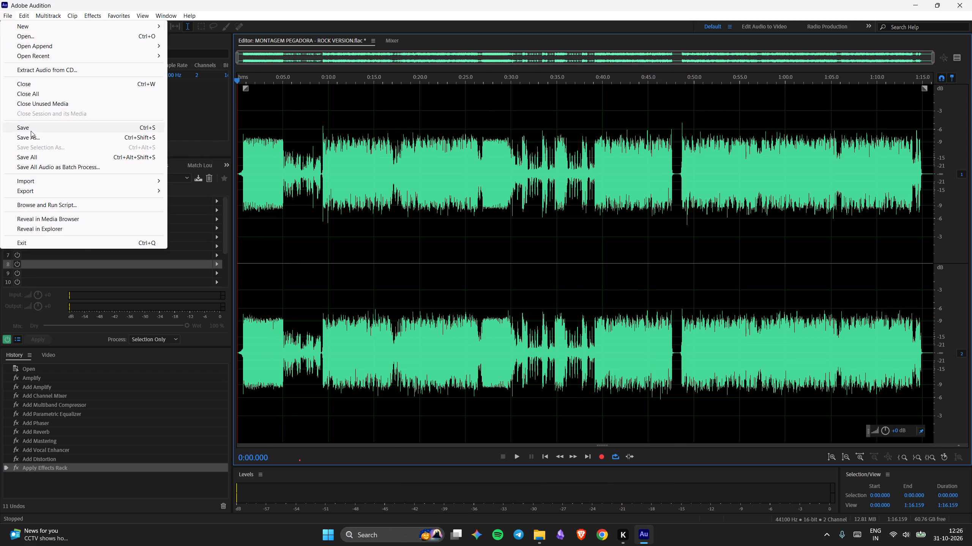
pyautogui.click(31, 131)
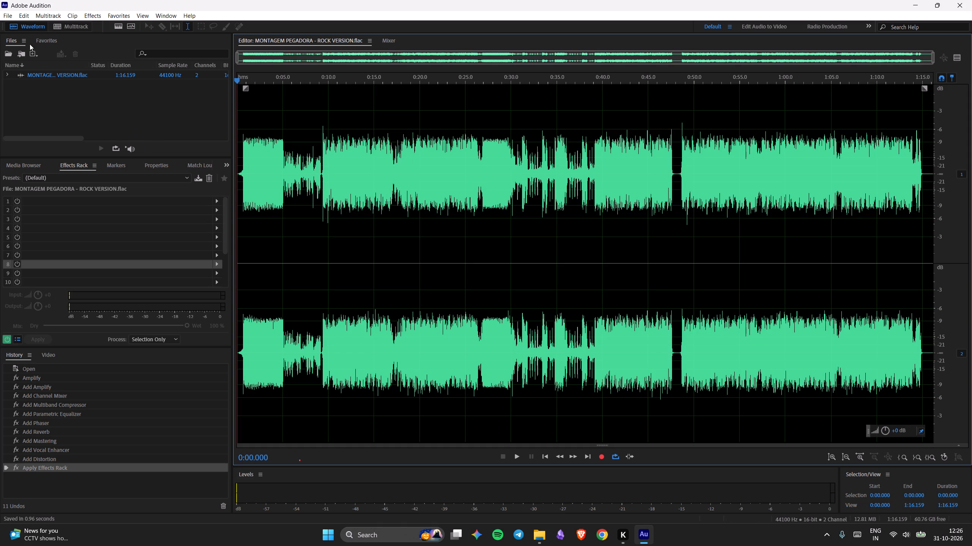
# Save a FLAC copy named MONTAGEM PEGADORA - ROCK VERSIONv2 in the Downloads folder.
pyautogui.click(5, 13)
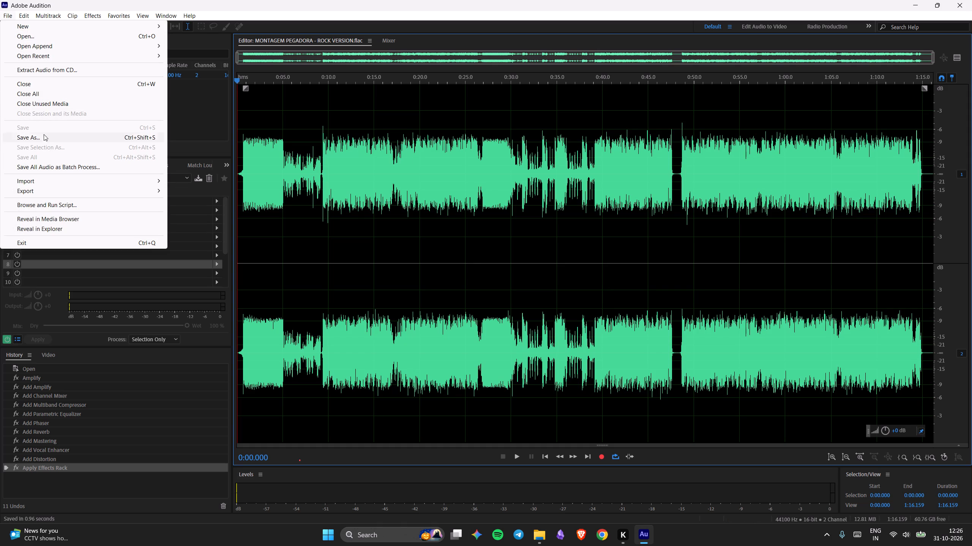
pyautogui.click(45, 139)
pyautogui.click(375, 147)
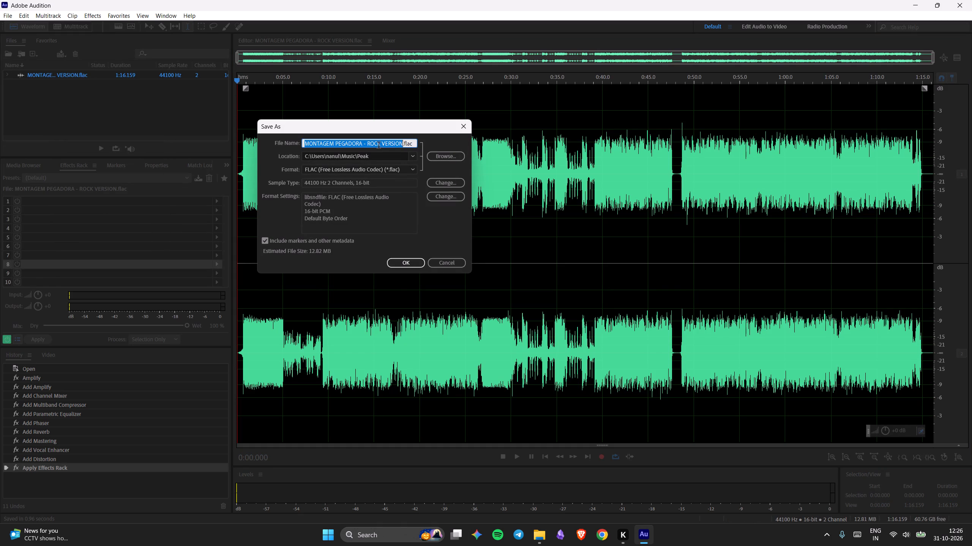
pyautogui.click(400, 145)
pyautogui.click(402, 143)
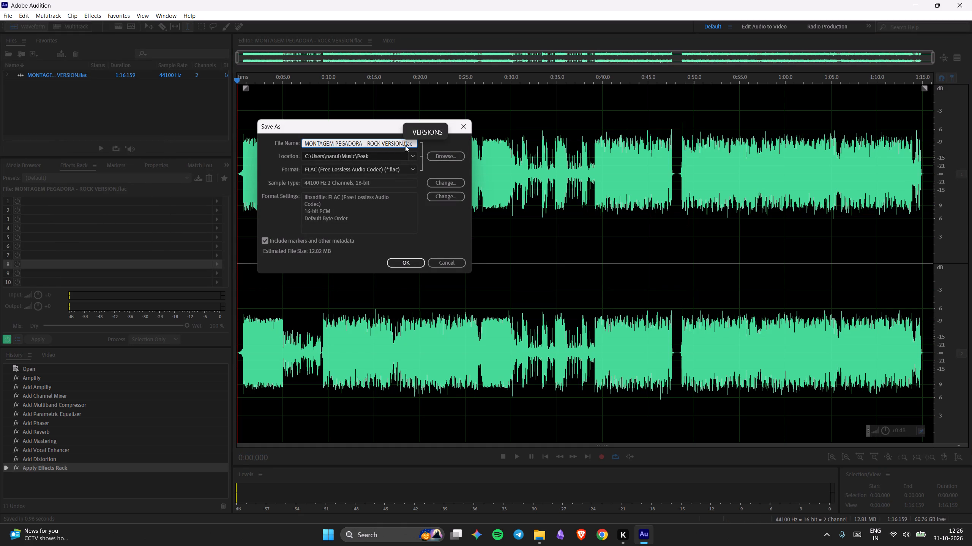
pyautogui.press('v')
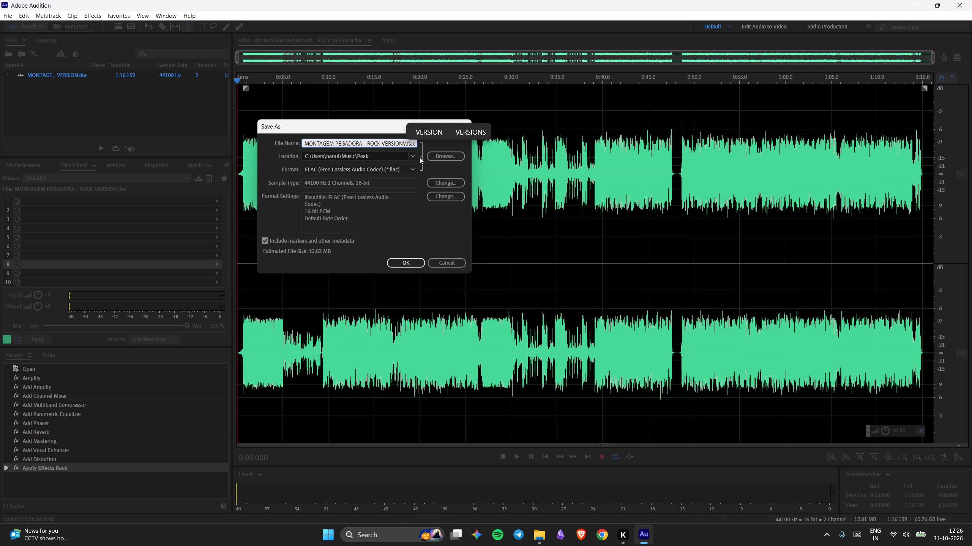
pyautogui.press('BackSpace')
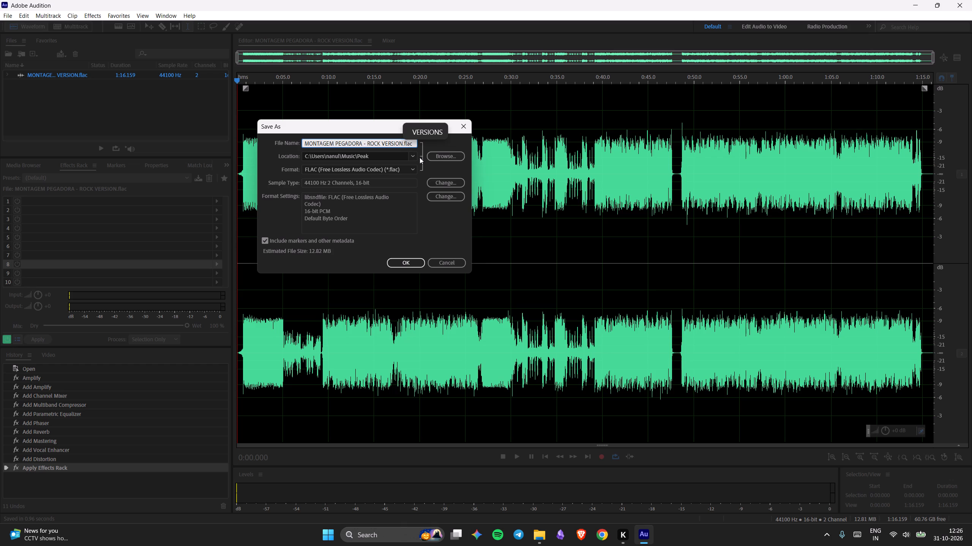
pyautogui.write('v2')
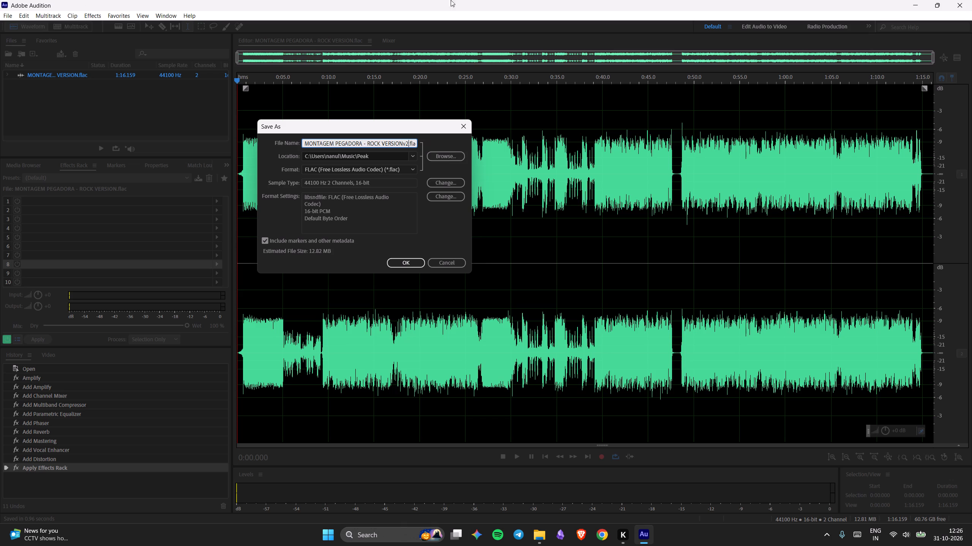
pyautogui.click(441, 157)
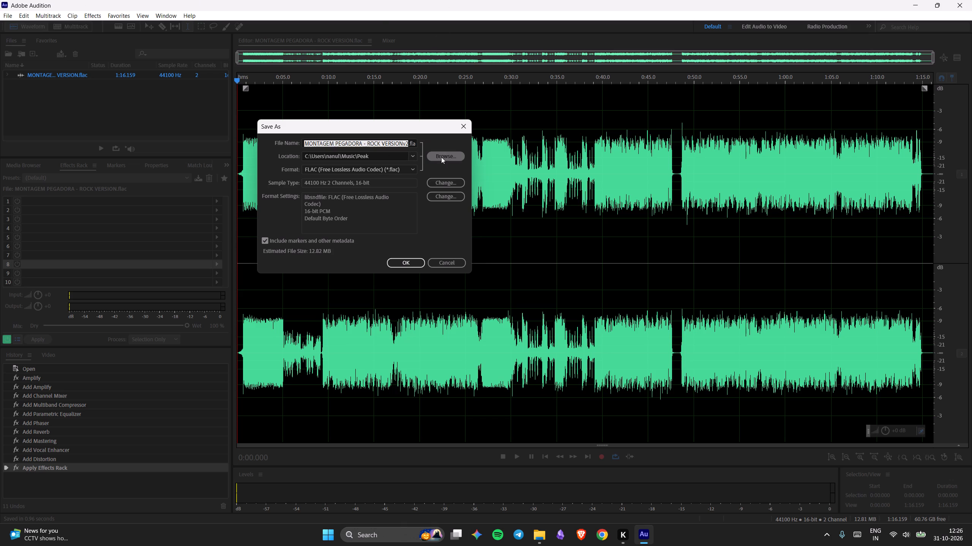
pyautogui.click(367, 230)
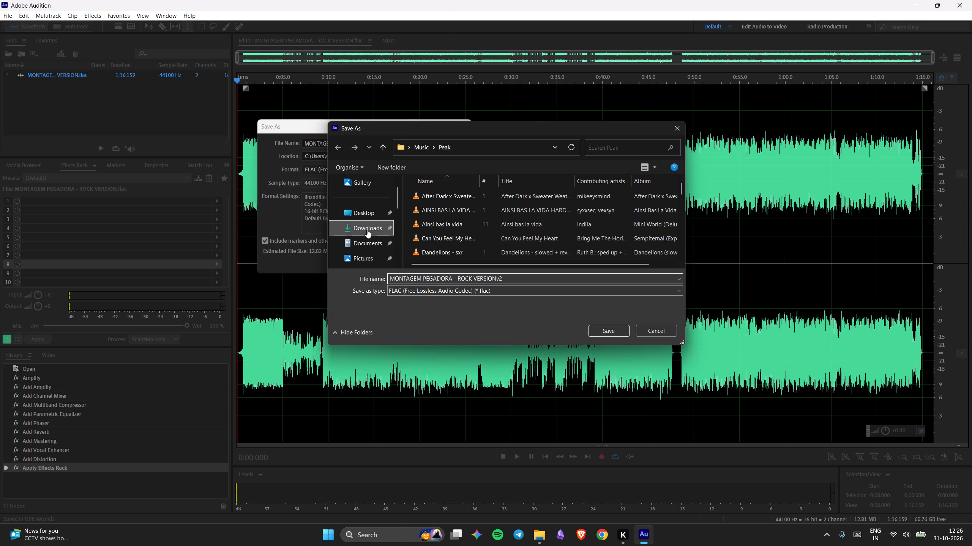
pyautogui.click(597, 331)
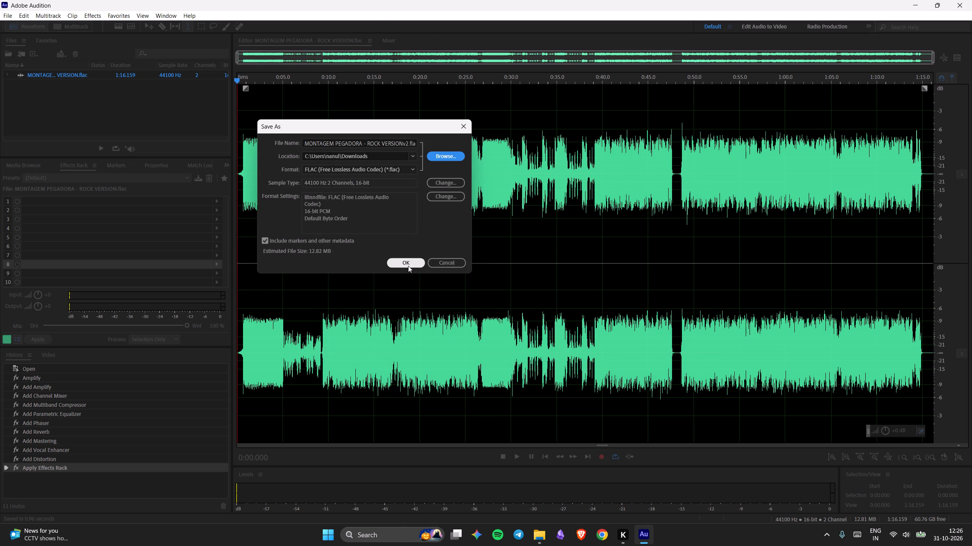
pyautogui.click(399, 266)
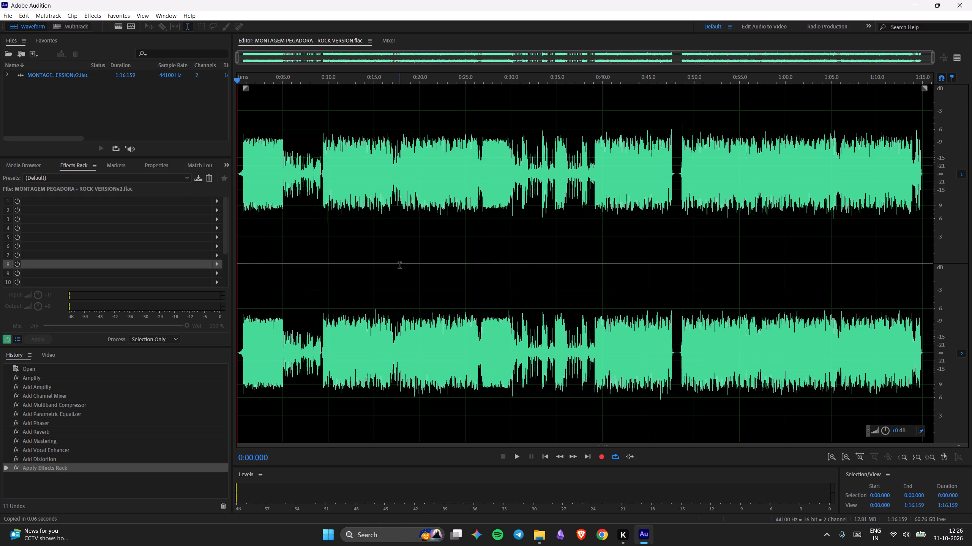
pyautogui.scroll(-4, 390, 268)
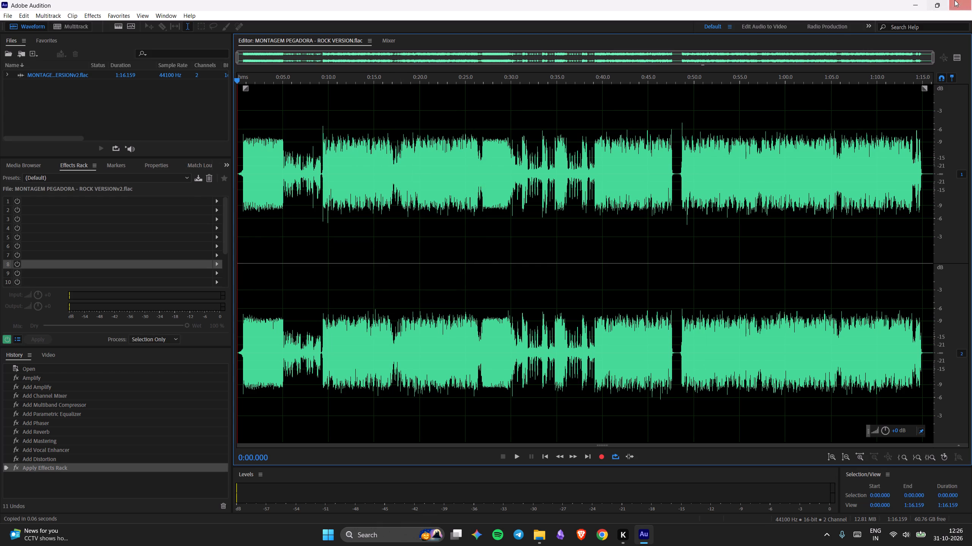